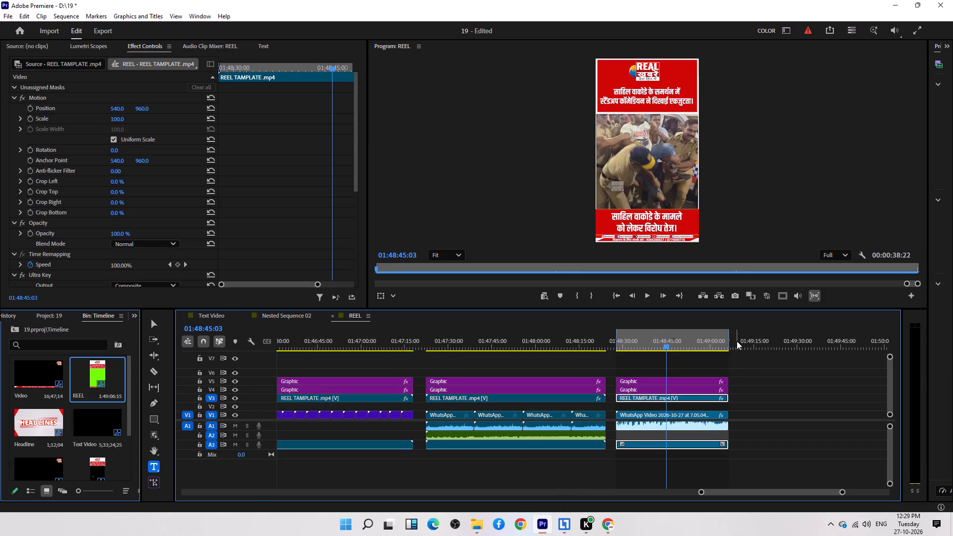
pyautogui.moveTo(737, 341); pyautogui.dragTo(732, 341)
pyautogui.click(210, 315)
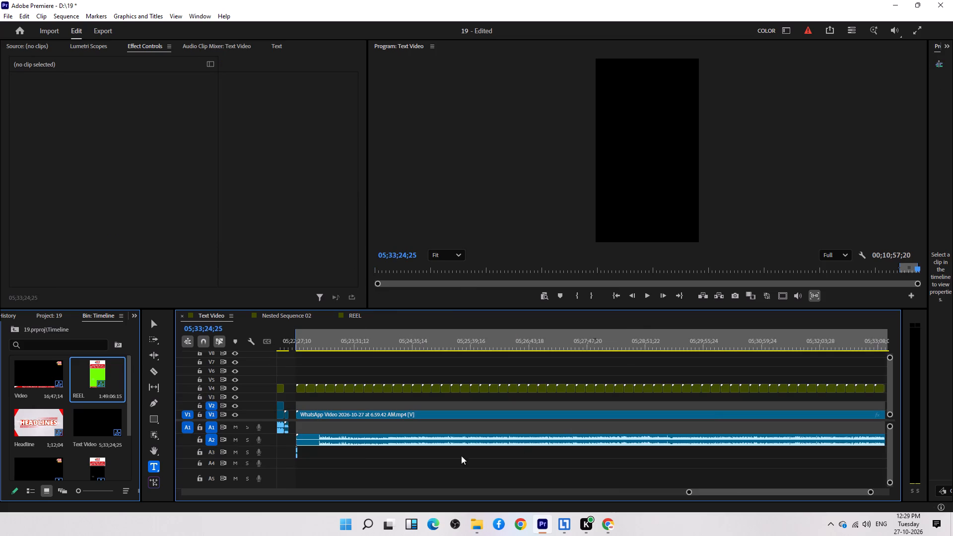
pyautogui.moveTo(385, 471); pyautogui.dragTo(286, 453)
pyautogui.hotkey('ctrl', 'c')
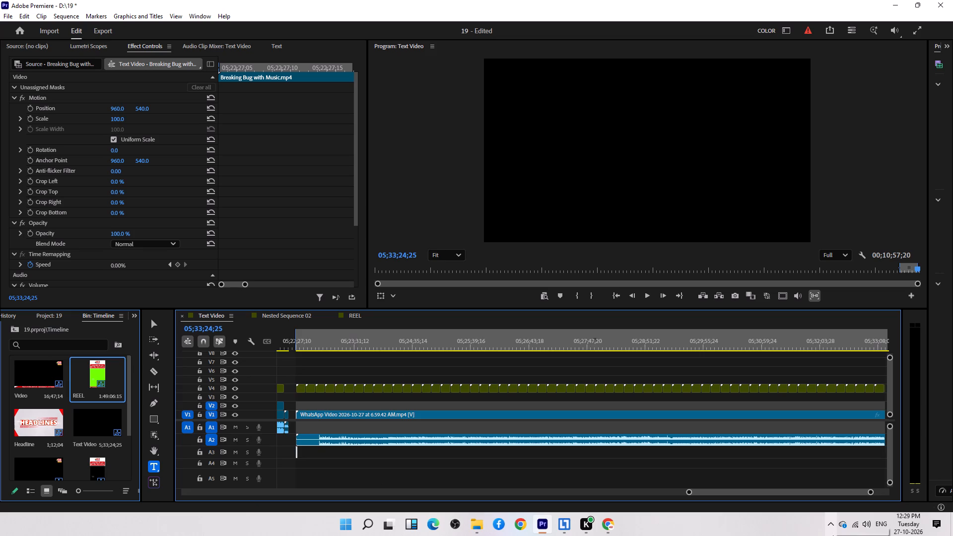
pyautogui.scroll(-7, 668, 428)
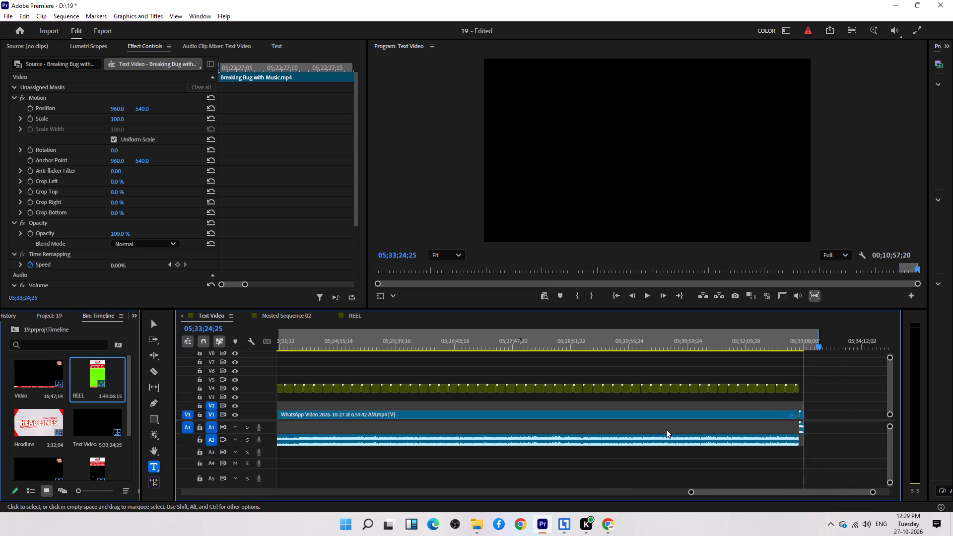
pyautogui.scroll(-4, 666, 429)
pyautogui.click(742, 342)
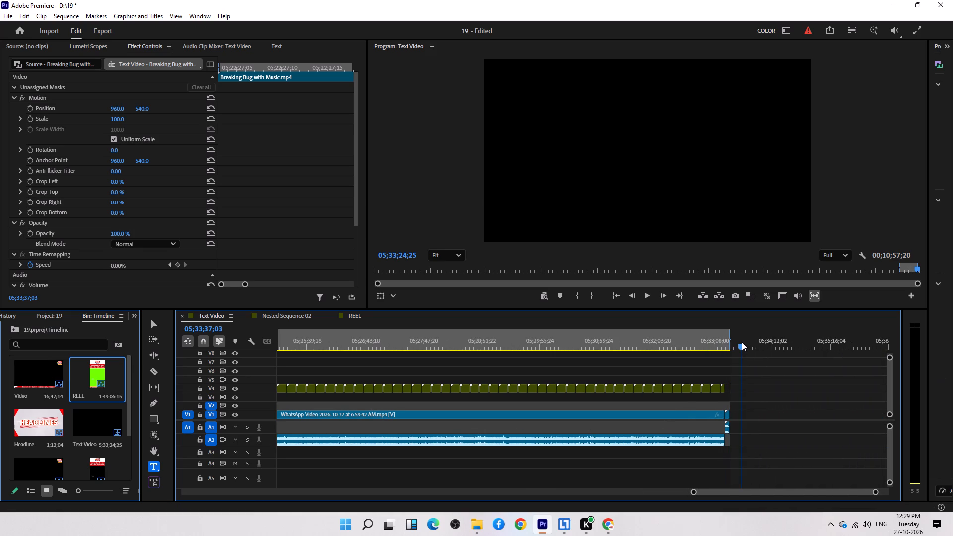
pyautogui.hotkey('ctrl', 'c')
pyautogui.hotkey('ctrl', 'v')
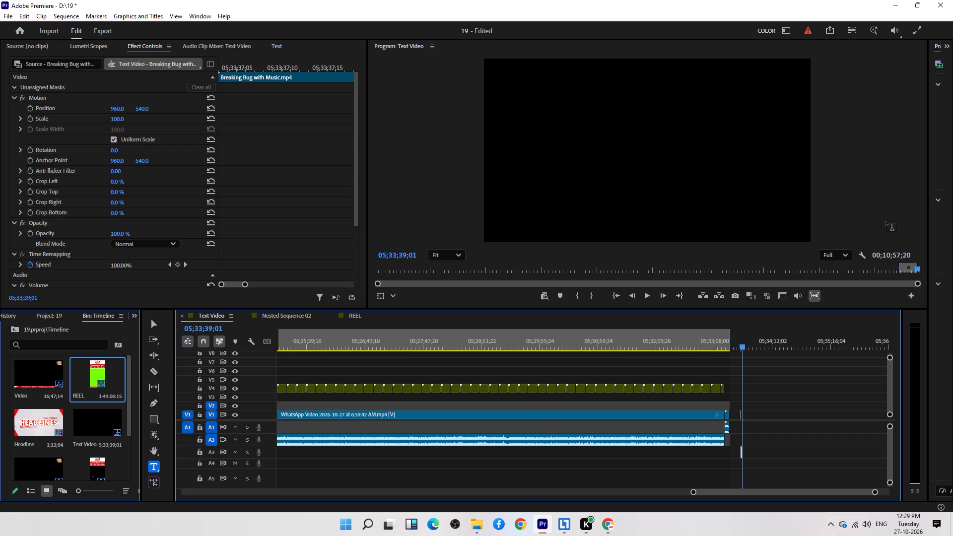
pyautogui.write('======')
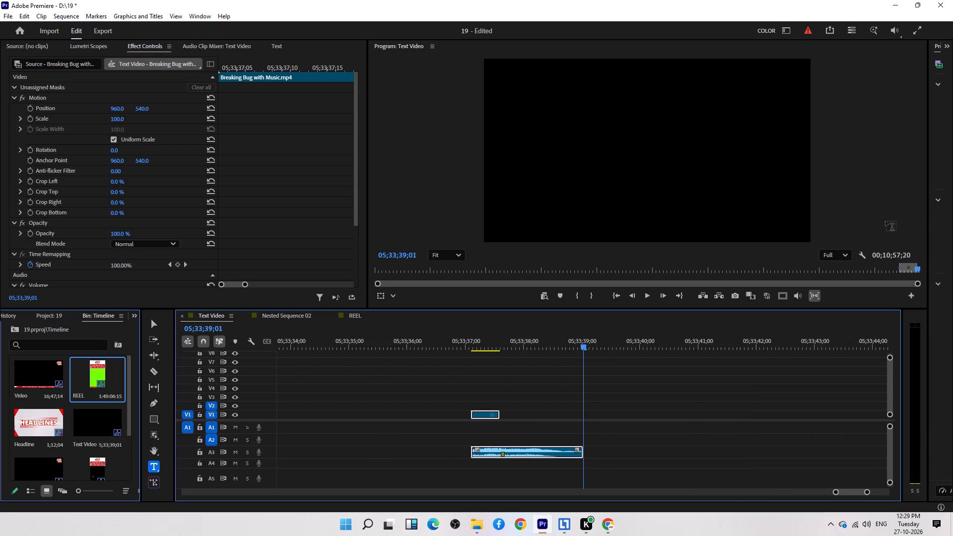
# Switch to File Explorer to get the WhatsApp video for the new story.
pyautogui.click(486, 523)
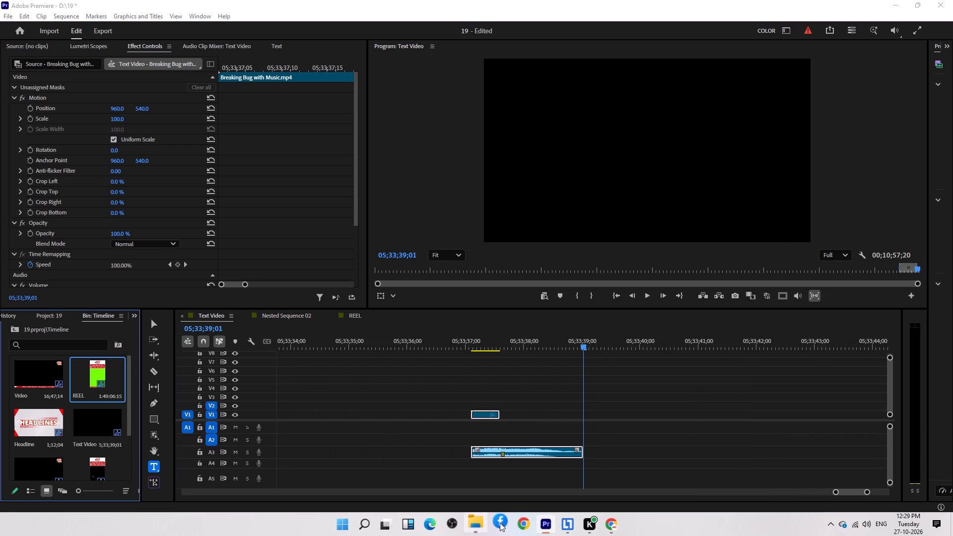
pyautogui.click(483, 517)
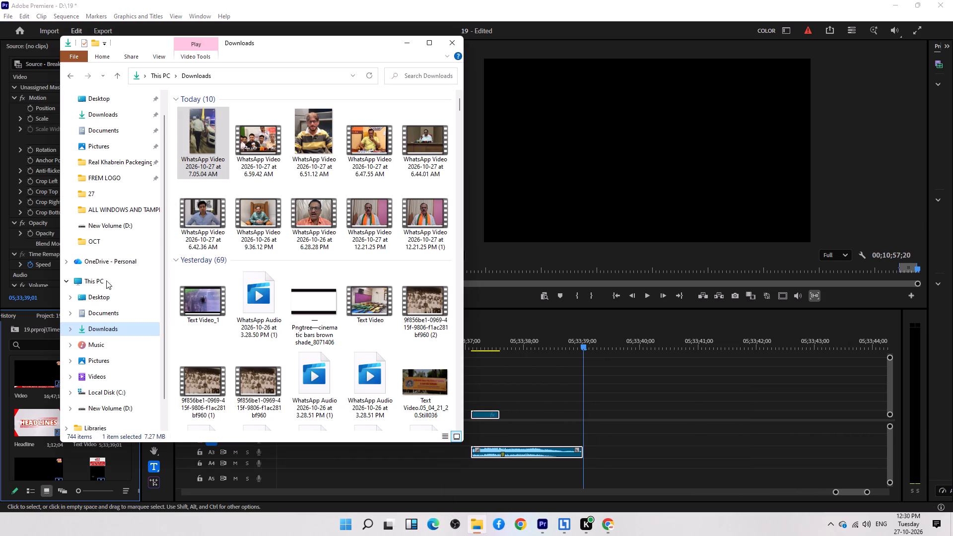
# Add WhatsApp Video 2026-10-27 at 12.21.25 PM (1) from Downloads to tracks V1 and A1, starting at the end of the Breaking Bug video.
pyautogui.click(120, 207)
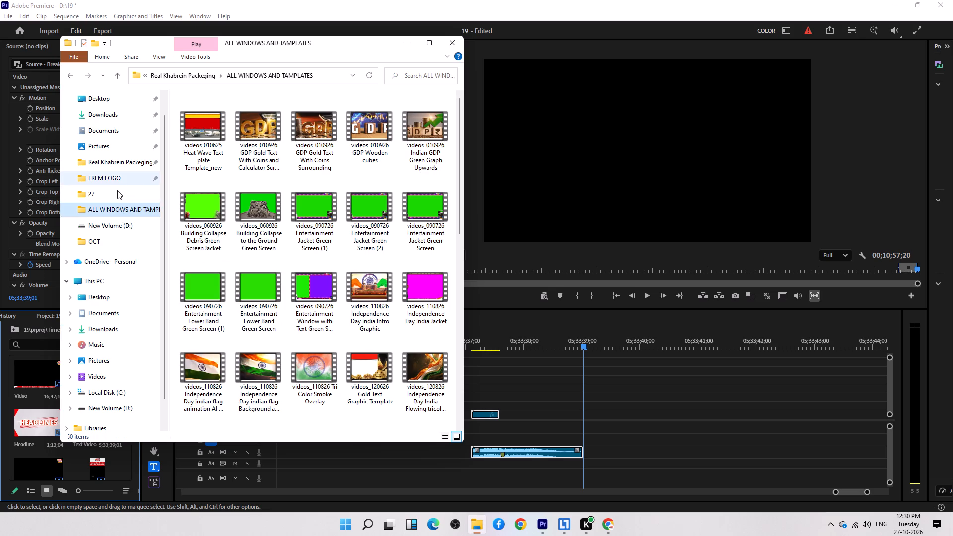
pyautogui.click(116, 190)
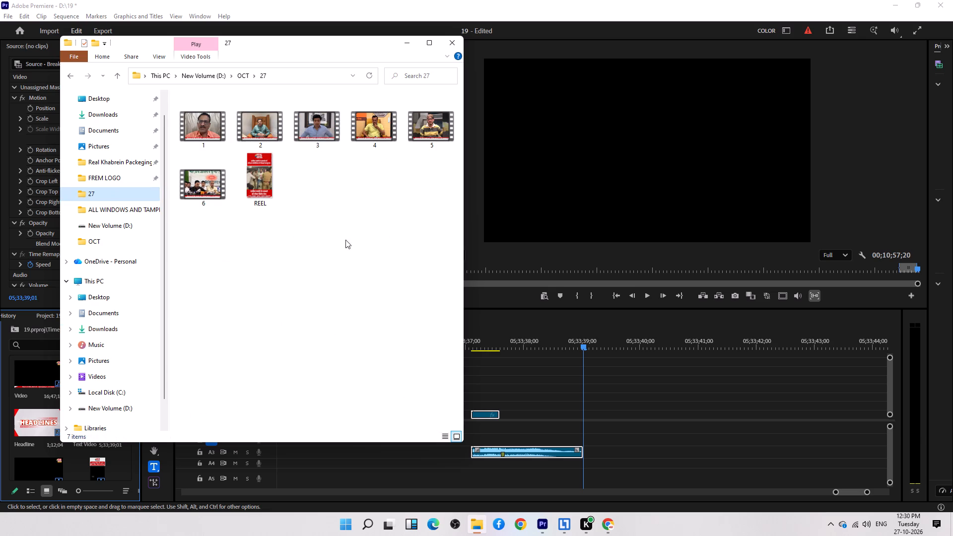
pyautogui.click(117, 327)
pyautogui.moveTo(197, 154); pyautogui.dragTo(516, 399)
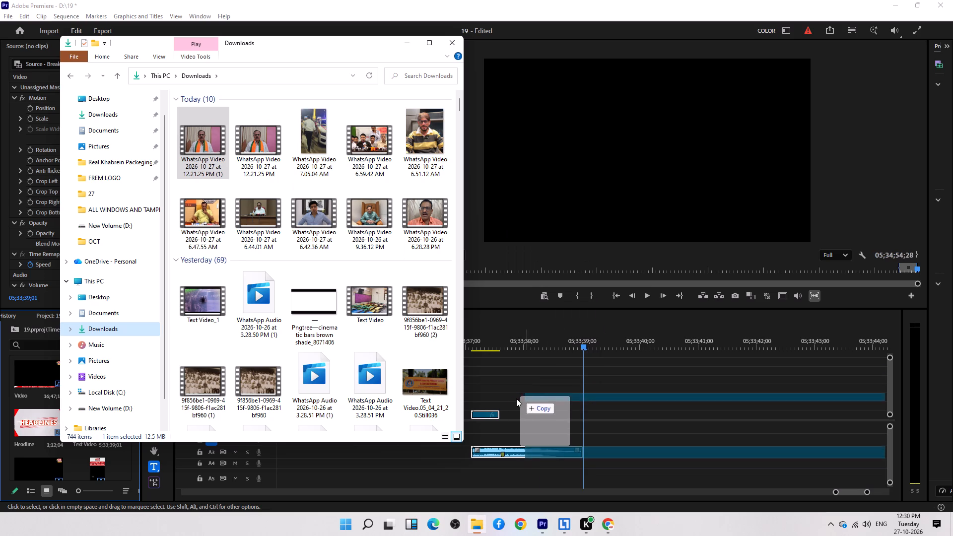
pyautogui.moveTo(516, 399); pyautogui.dragTo(500, 412)
pyautogui.click(525, 392)
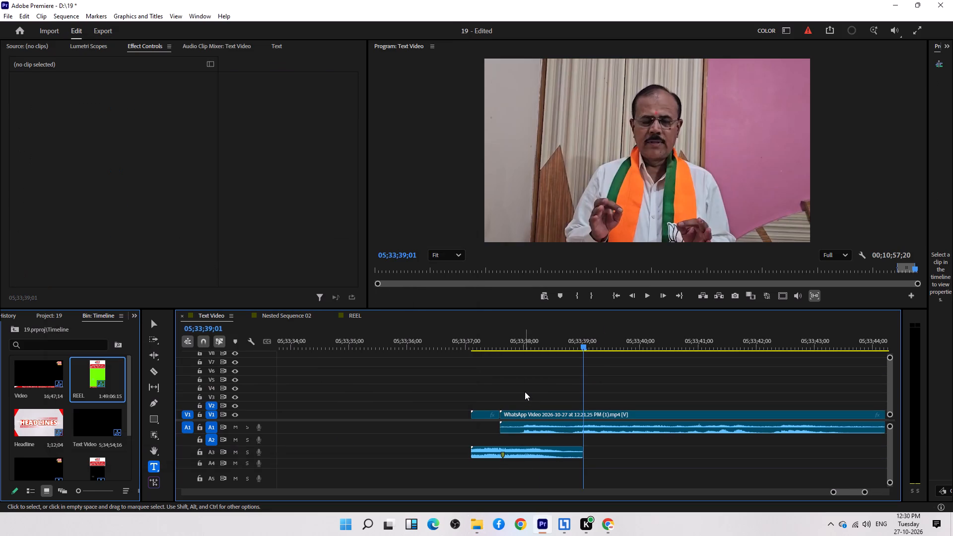
# Copy five Nested Sequence 02 clips from the previous story and paste them twice on V4, starting at 05;33;37;18 above the new video.
pyautogui.press('Up')
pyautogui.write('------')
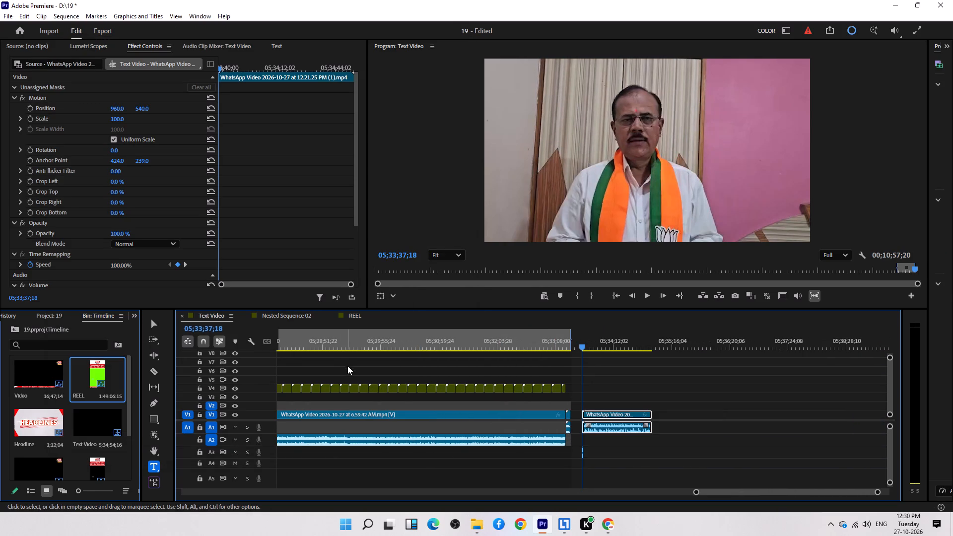
pyautogui.moveTo(348, 366); pyautogui.dragTo(386, 386)
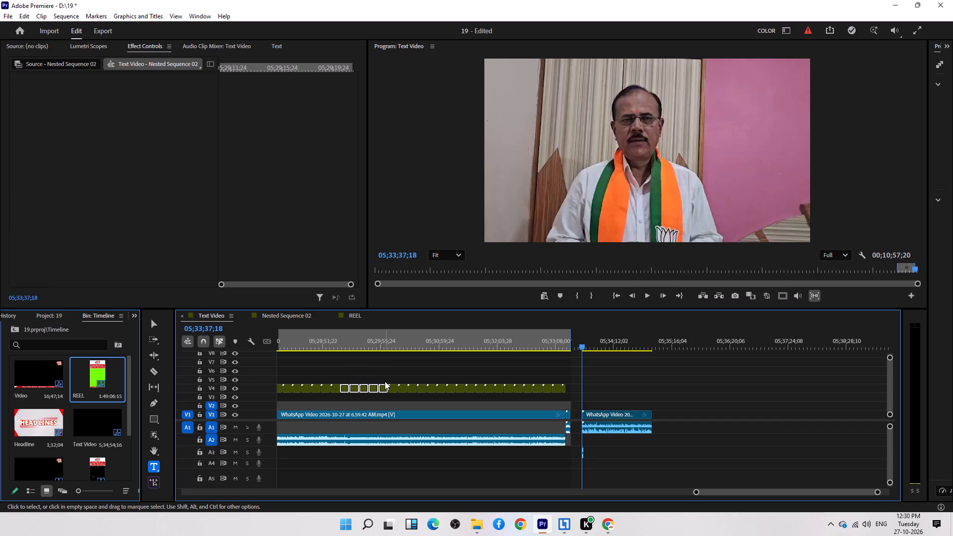
pyautogui.hotkey('ctrl', 'c')
pyautogui.hotkey('ctrl', 'v')
pyautogui.hotkey('ctrl', 'v')
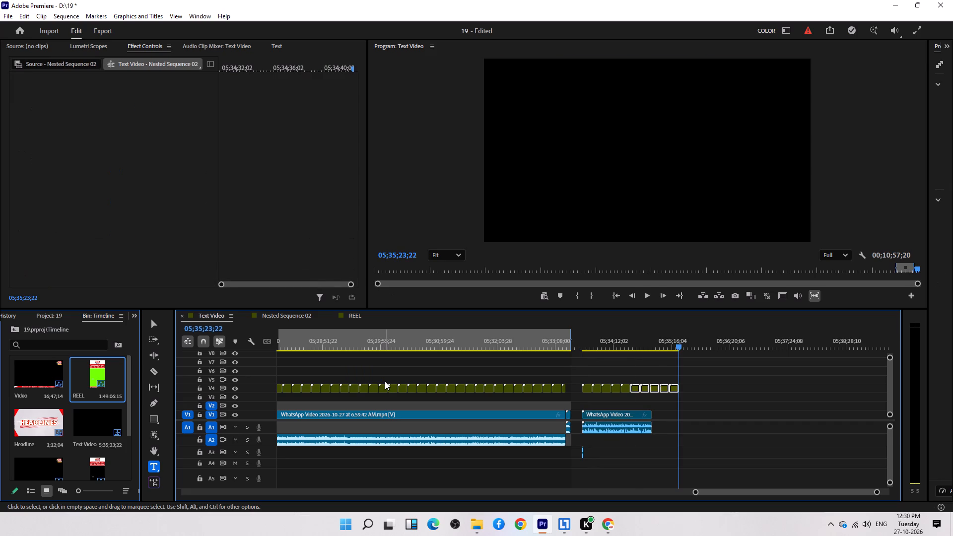
# Cut the Nested Sequence 02 overlay at the new video's end, 05;34;54;16, and delete the excess clips beyond it.
pyautogui.press('Up')
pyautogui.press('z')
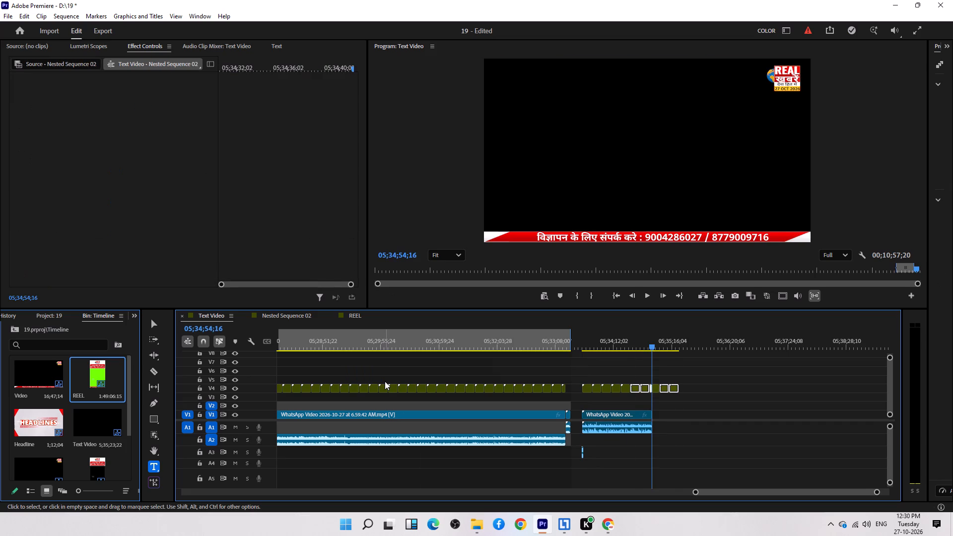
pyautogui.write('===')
pyautogui.moveTo(828, 372); pyautogui.dragTo(621, 401)
pyautogui.press('Delete')
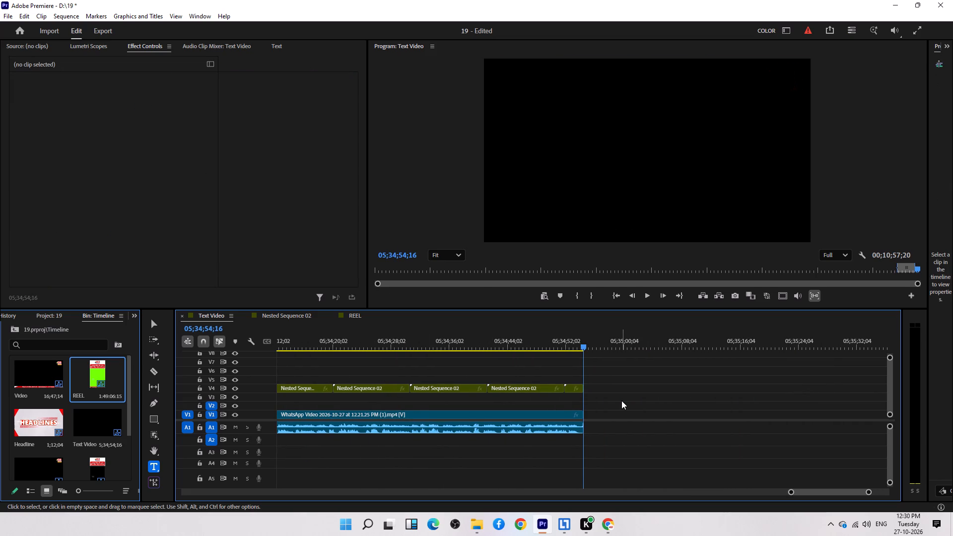
# Copy the End Bumbar with Music clip from the previous story and paste it after the new video at 05;34;54;16.
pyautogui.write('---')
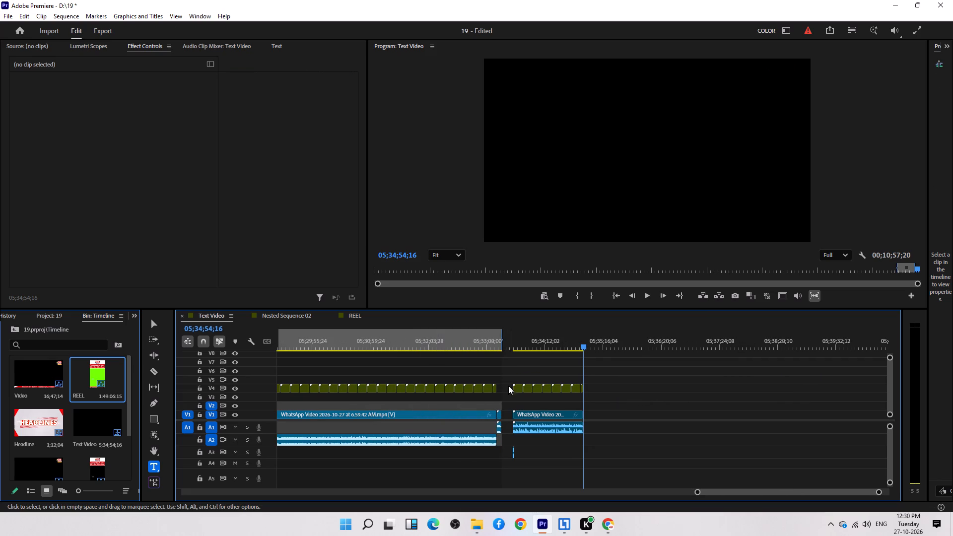
pyautogui.click(498, 417)
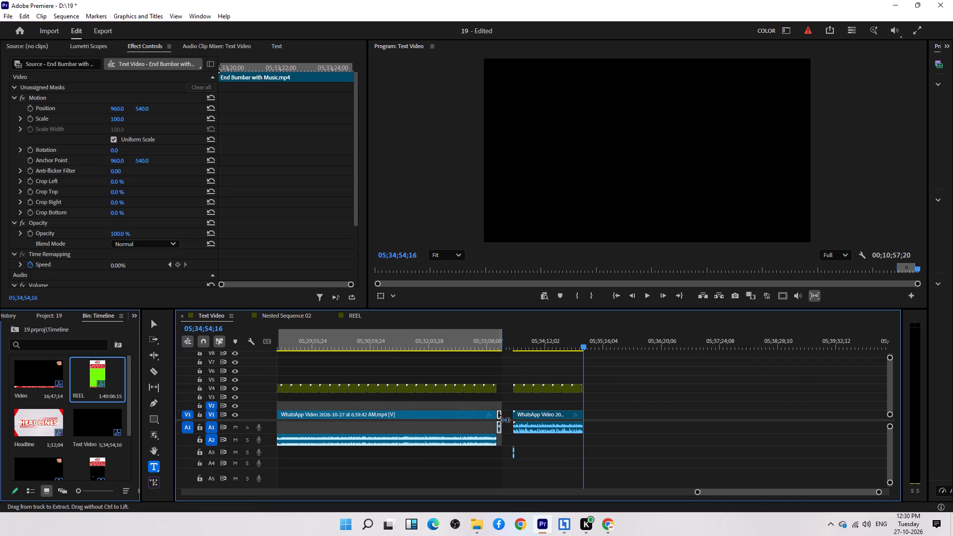
pyautogui.hotkey('ctrl', 'c')
pyautogui.hotkey('ctrl', 'c')
pyautogui.hotkey('ctrl', 'v')
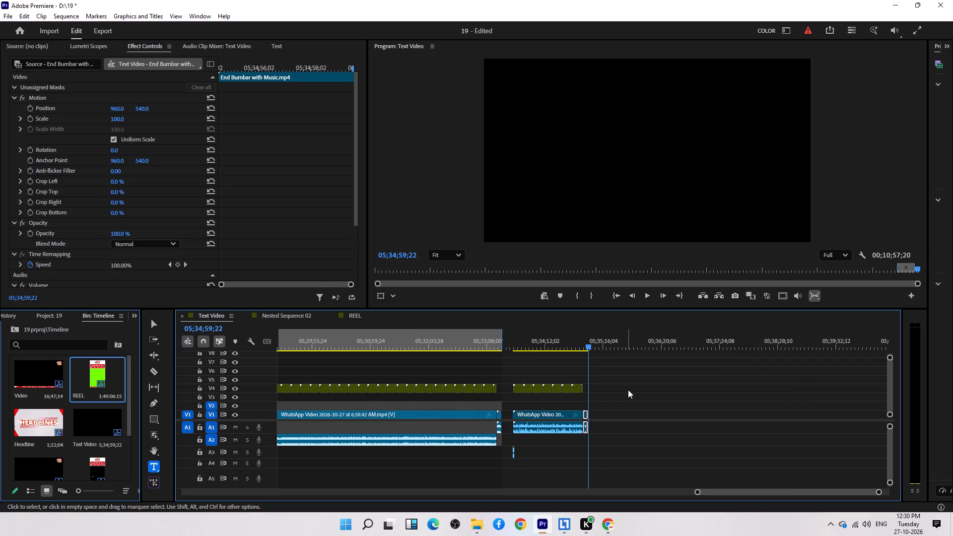
# Mark the in/out range around all clips of the newly assembled last story in the Text Video sequence.
pyautogui.moveTo(637, 369); pyautogui.dragTo(510, 460)
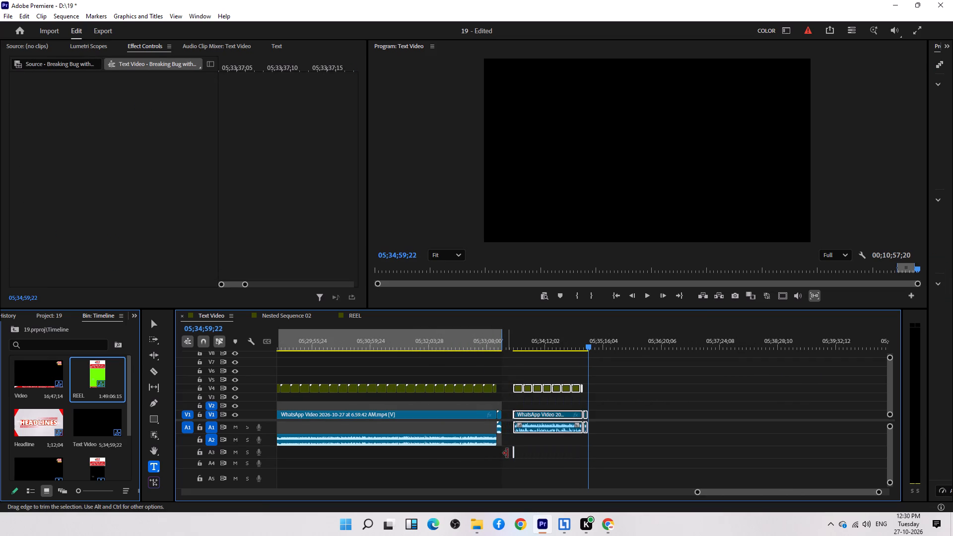
pyautogui.press('/')
# Open the export settings for the marked range, check the existing files in the D:\OCT\27 folder, and name the output 7.
pyautogui.hotkey('ctrl', 'm')
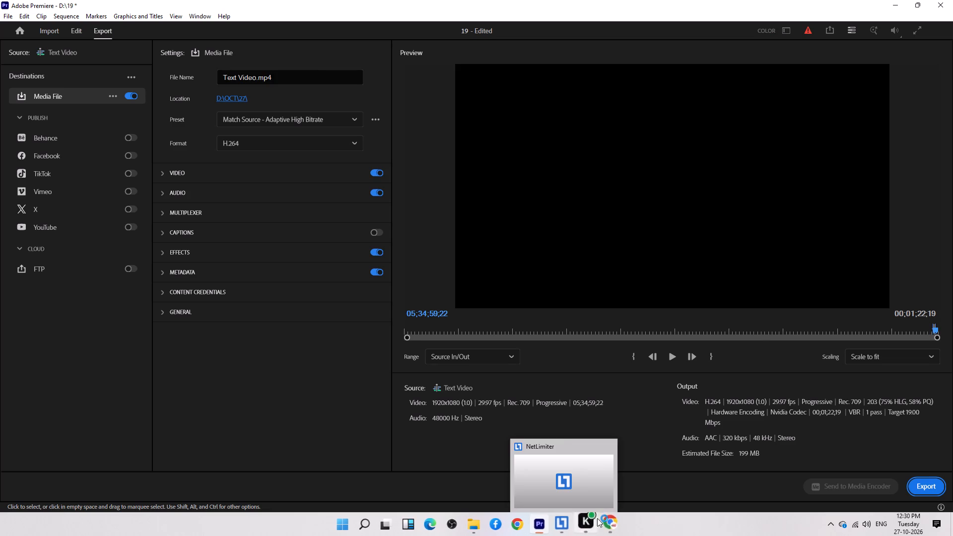
pyautogui.click(241, 101)
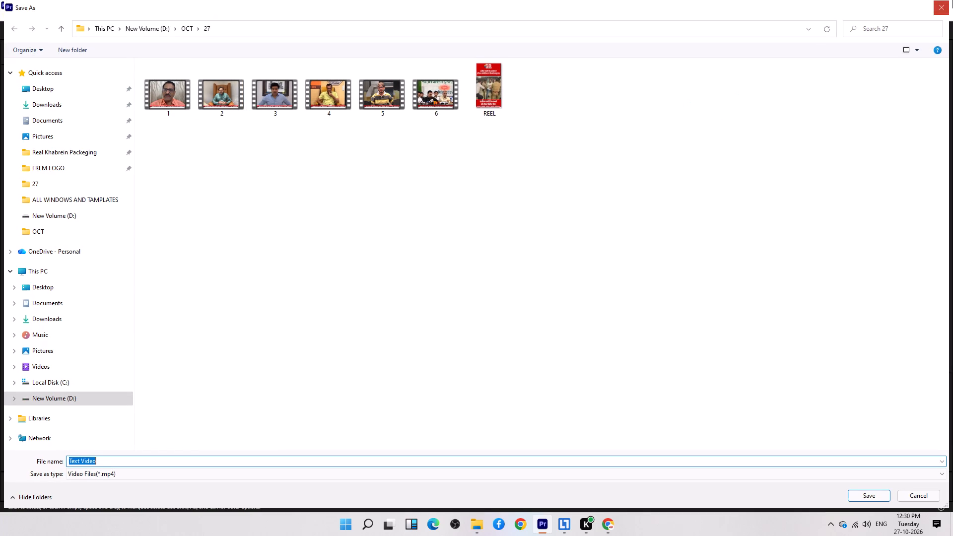
pyautogui.click(952, 0)
pyautogui.tripleClick(276, 80)
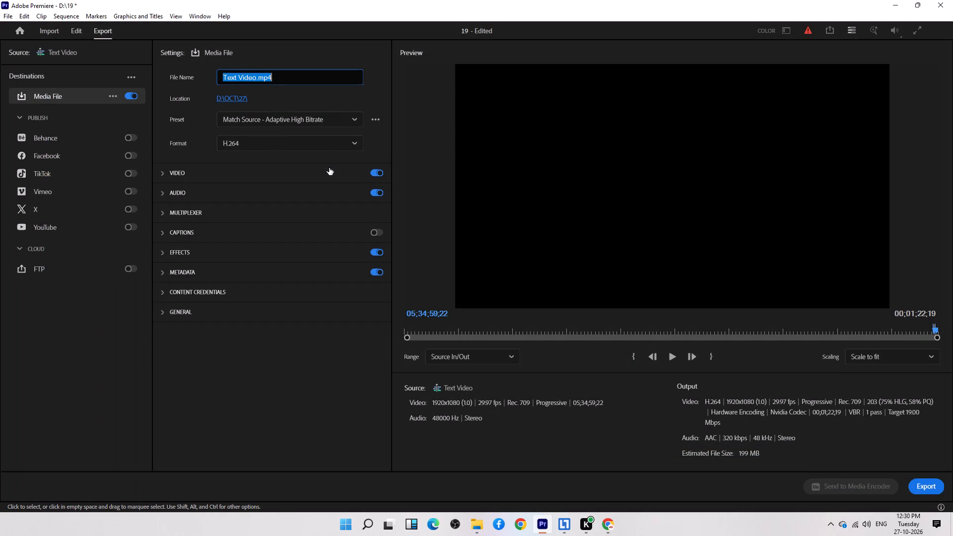
pyautogui.press('7')
pyautogui.press('Return')
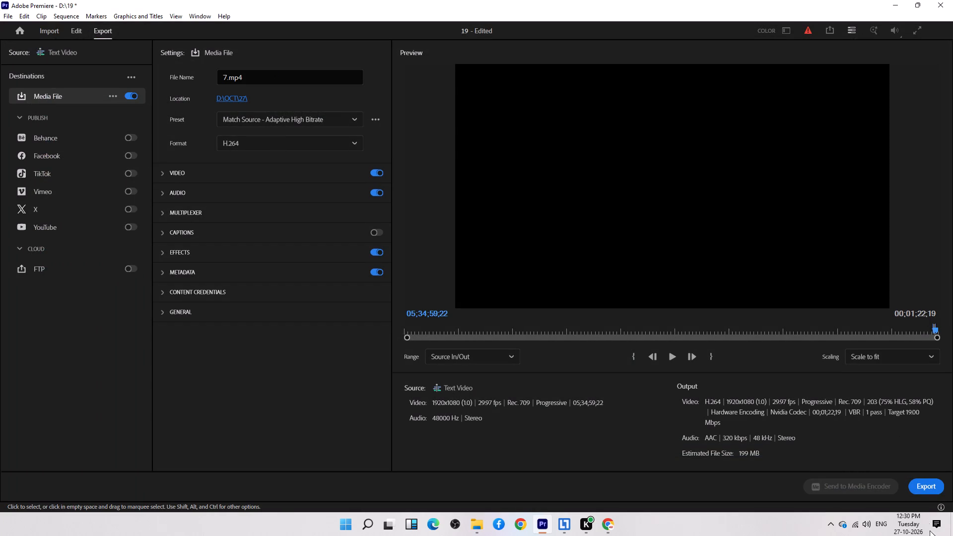
# Export the marked Text Video range as 7.mp4 to D:\OCT\27 in H.264 with the Match Source - Adaptive High Bitrate preset.
pyautogui.click(917, 492)
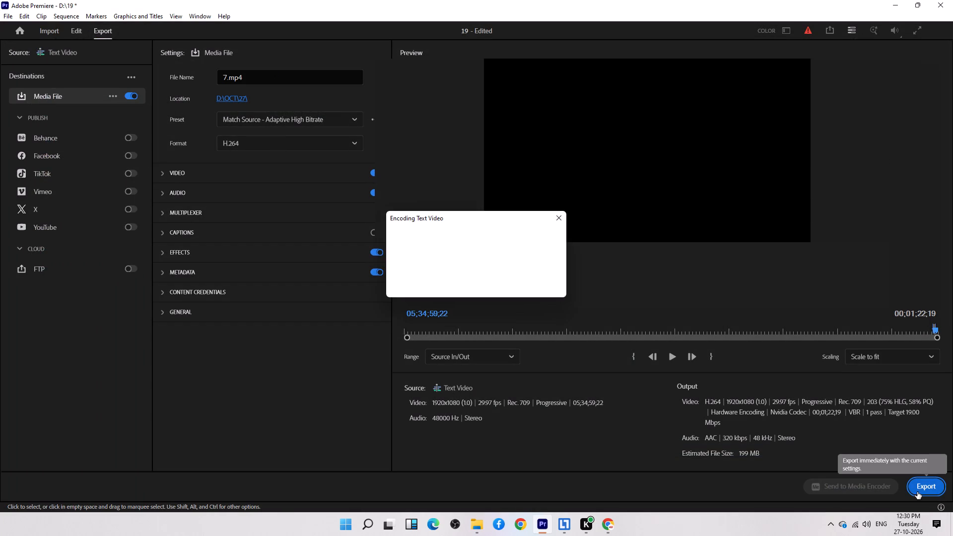
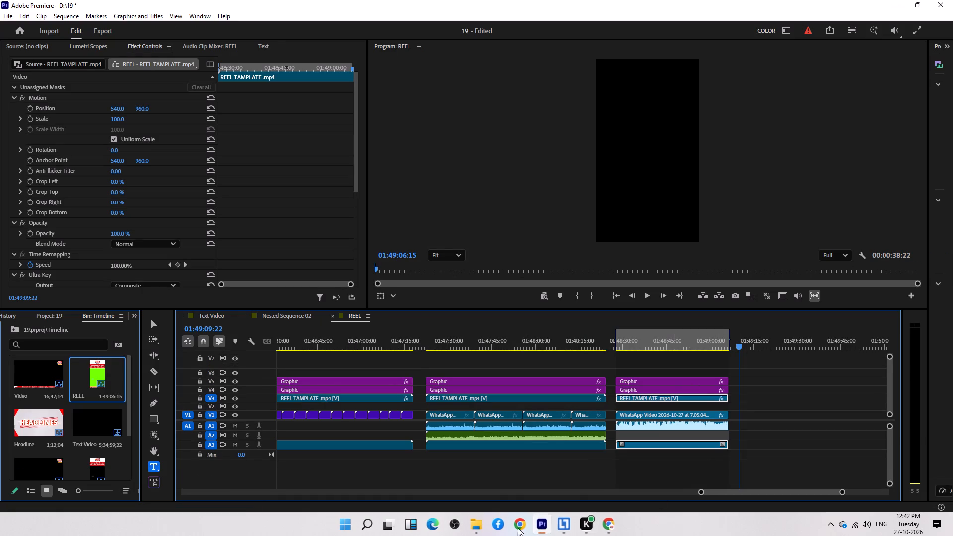
# Place WhatsApp Audio 2026-10-27 at 12.24.45 PM on A1 and the Drones, Diplomacy, and Conflict Montage image on V1 at 01:49:09:22 in REEL.
pyautogui.click(479, 524)
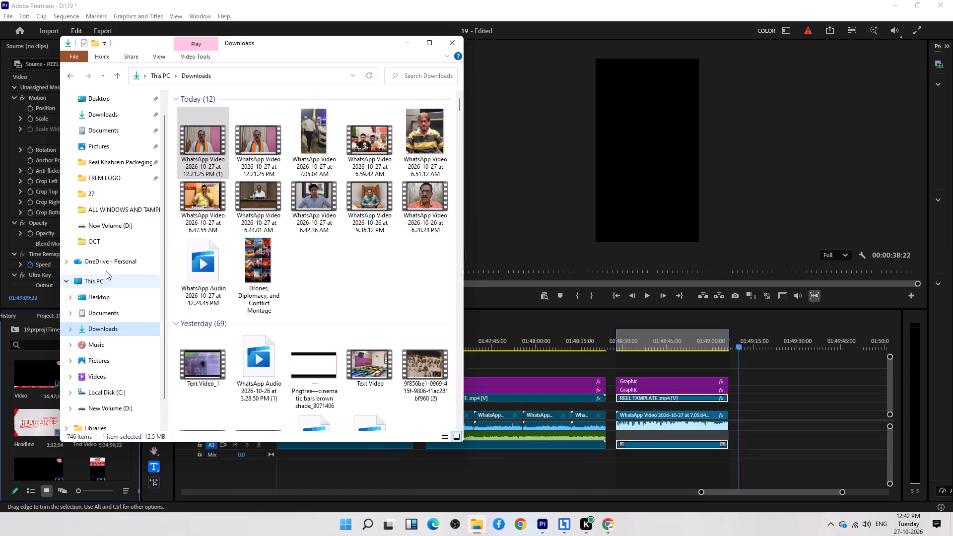
pyautogui.click(101, 328)
pyautogui.moveTo(258, 138); pyautogui.dragTo(813, 322)
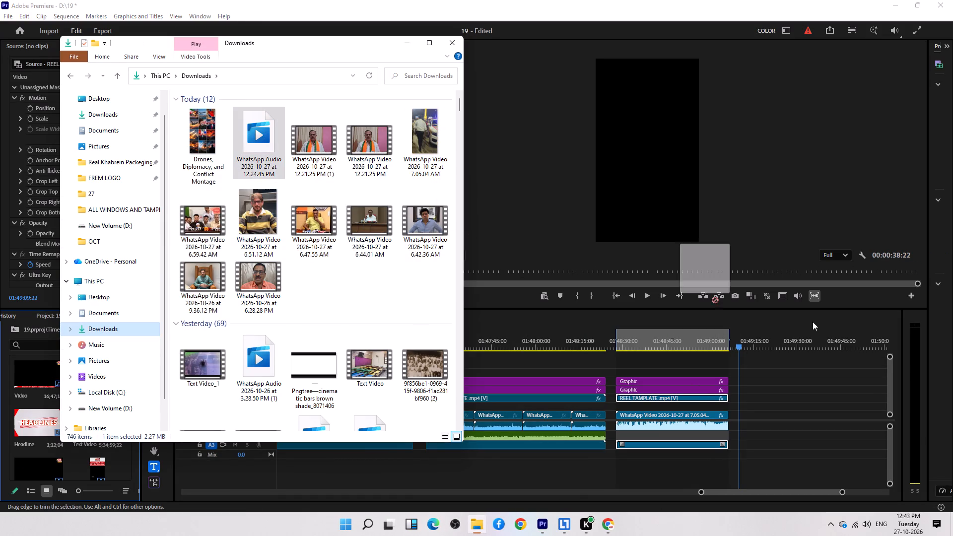
pyautogui.moveTo(813, 322); pyautogui.dragTo(738, 423)
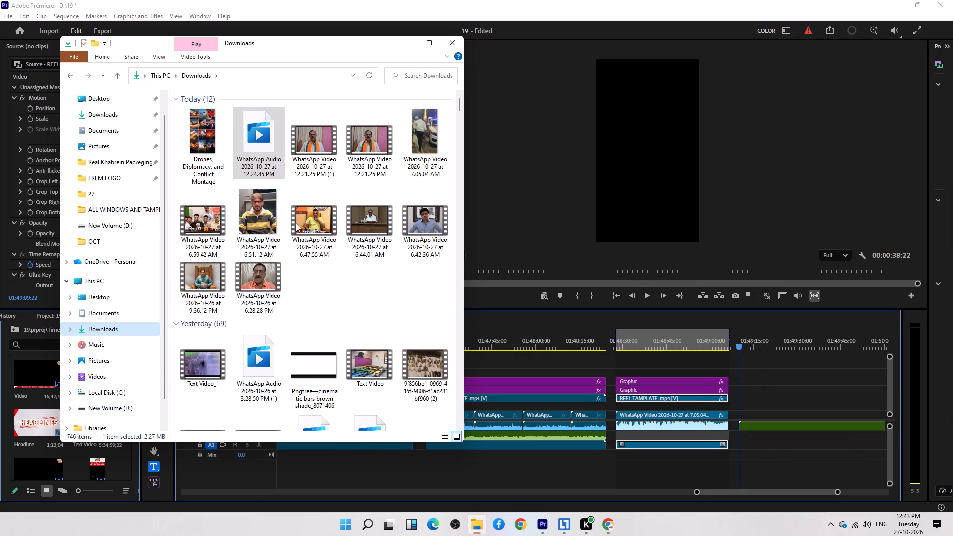
pyautogui.moveTo(214, 146); pyautogui.dragTo(738, 416)
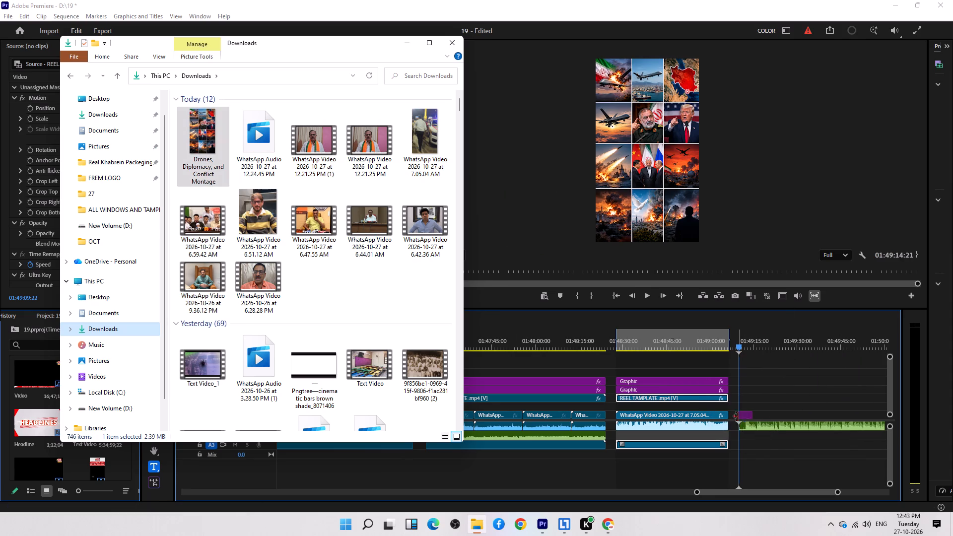
# Copy the montage image clip and paste it end to end on V1 until twelve clips span the new audio, ending at 01:50:09:22.
pyautogui.moveTo(774, 406); pyautogui.dragTo(749, 416)
pyautogui.hotkey('ctrl', 'c')
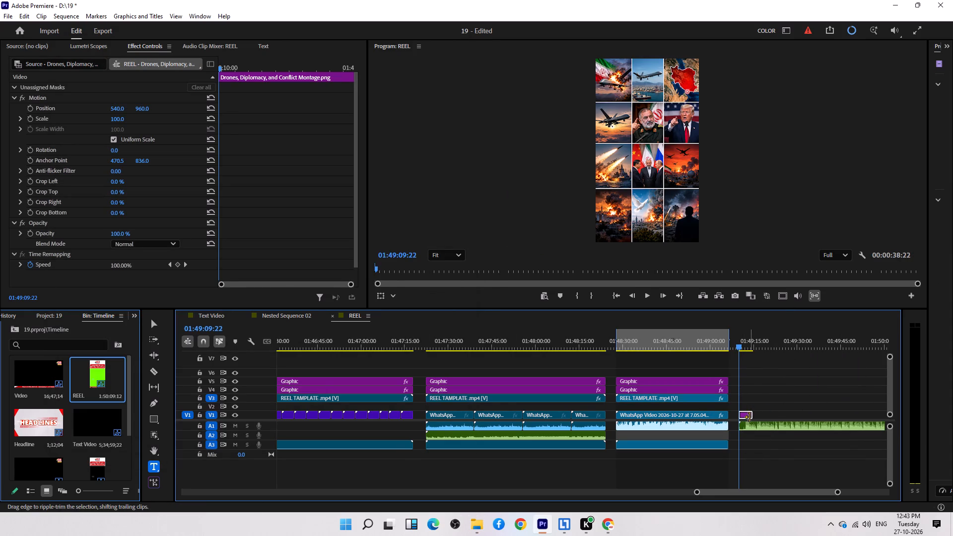
pyautogui.hotkey('ctrl', 'v')
pyautogui.hotkey('ctrl', 'v')
pyautogui.hotkey('ctrl', 'v')
pyautogui.hotkey('ctrl', 'v')
pyautogui.hotkey('ctrl', 'v')
pyautogui.hotkey('ctrl', 'v')
pyautogui.hotkey('ctrl', 'v')
pyautogui.hotkey('ctrl', 'v')
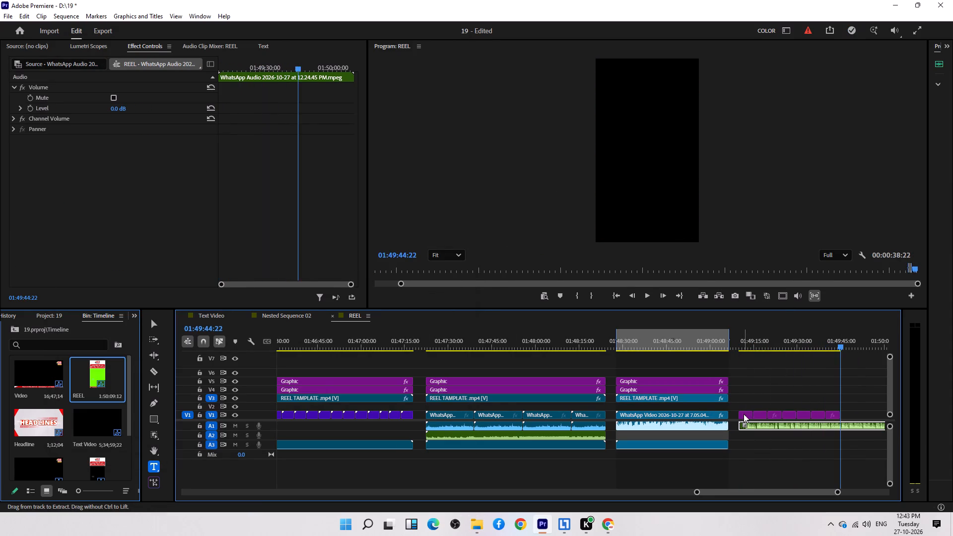
pyautogui.hotkey('ctrl', 'v')
pyautogui.hotkey('ctrl', 'v')
pyautogui.hotkey('ctrl', 'v')
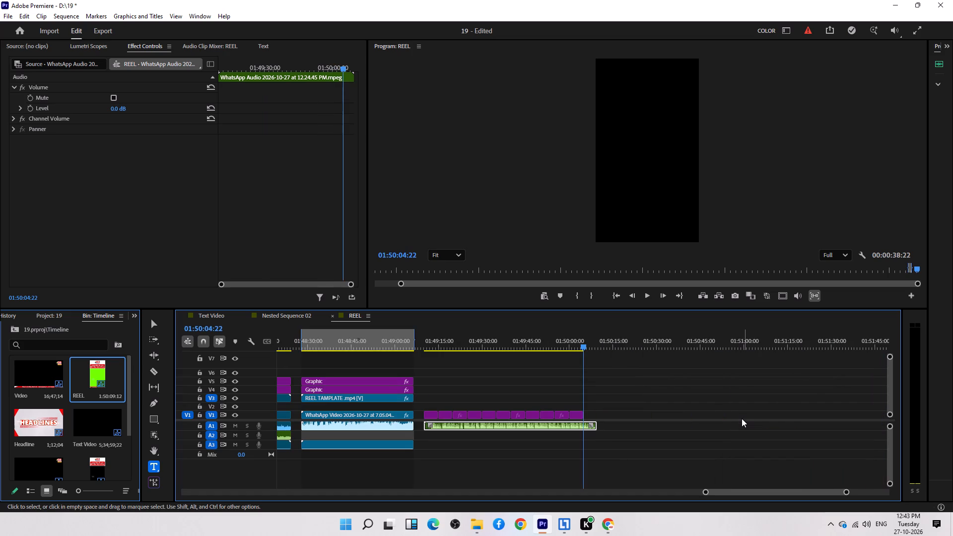
pyautogui.hotkey('ctrl', 'v')
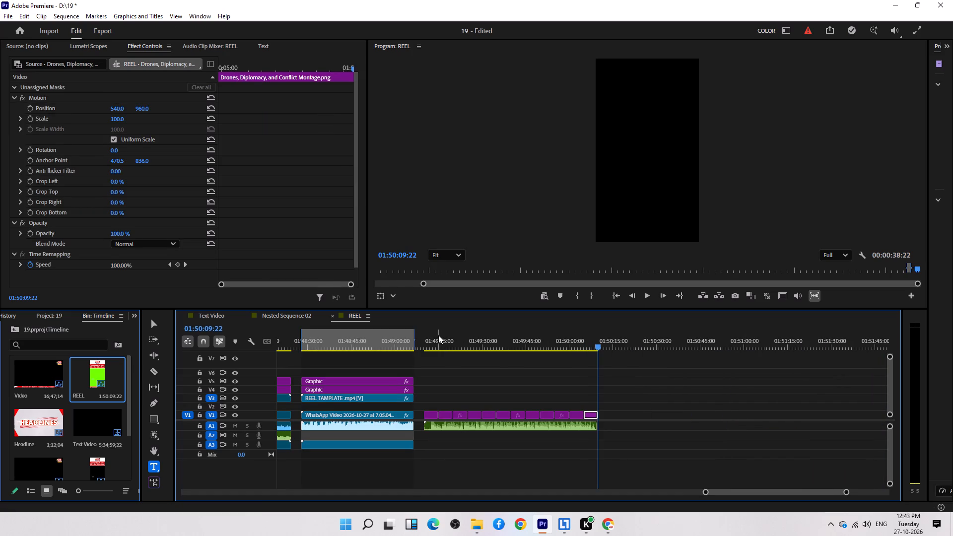
# Enlarge the first montage clip to about 444.8 scale and position it at about 2180.8, 4265.5, framing the burning drone and Iranian flag.
pyautogui.click(438, 335)
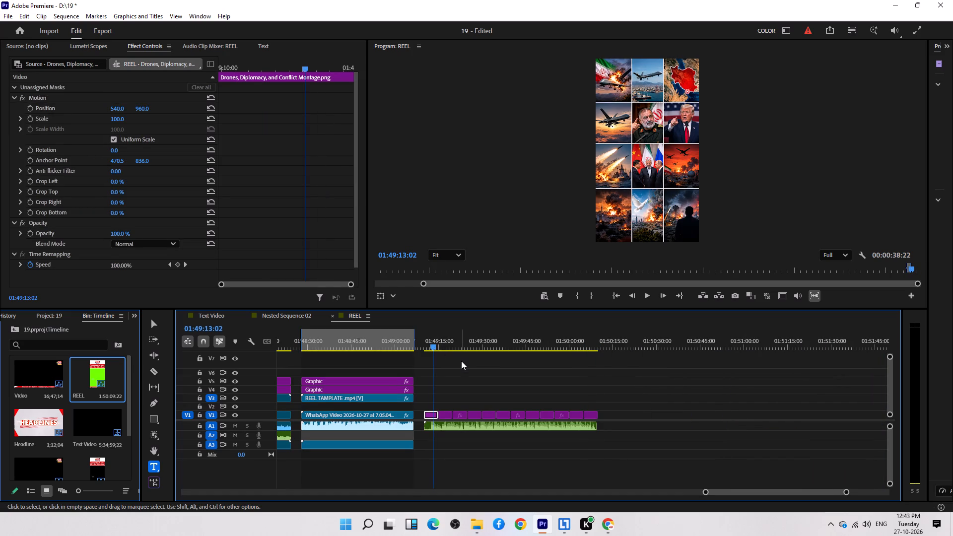
pyautogui.click(79, 107)
pyautogui.moveTo(650, 241); pyautogui.dragTo(671, 341)
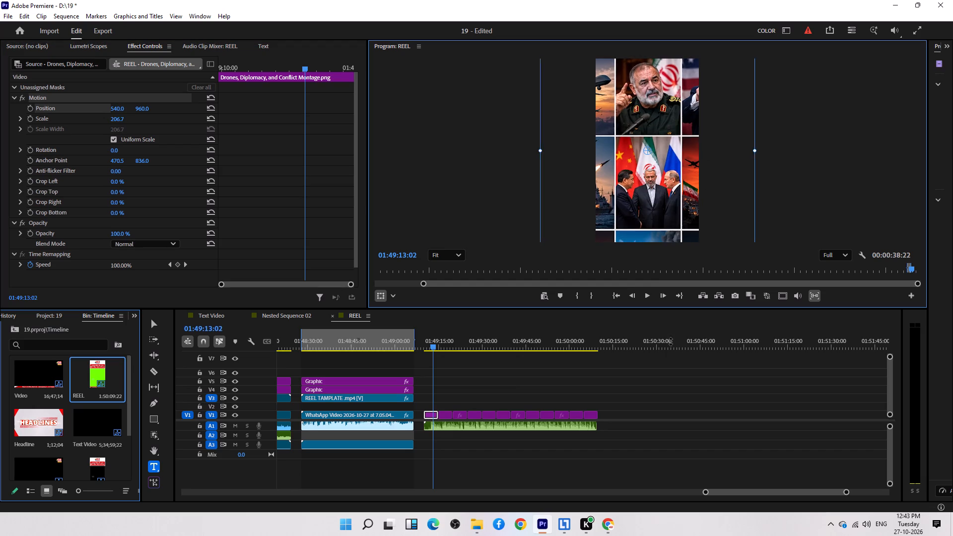
pyautogui.moveTo(671, 341); pyautogui.dragTo(725, 514)
pyautogui.moveTo(681, 68); pyautogui.dragTo(794, 243)
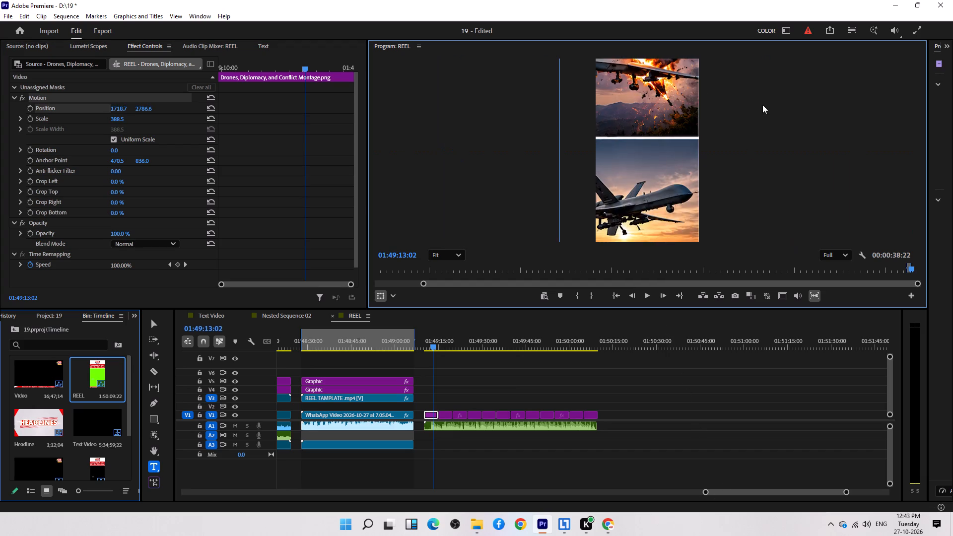
pyautogui.moveTo(762, 105); pyautogui.dragTo(789, 191)
pyautogui.moveTo(767, 143); pyautogui.dragTo(761, 162)
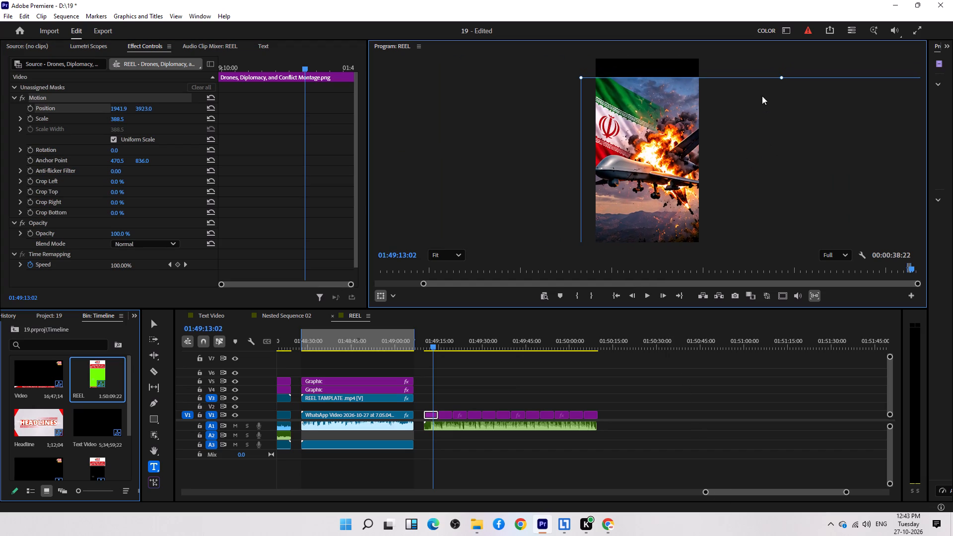
pyautogui.moveTo(779, 78); pyautogui.dragTo(782, 42)
pyautogui.moveTo(766, 75); pyautogui.dragTo(771, 109)
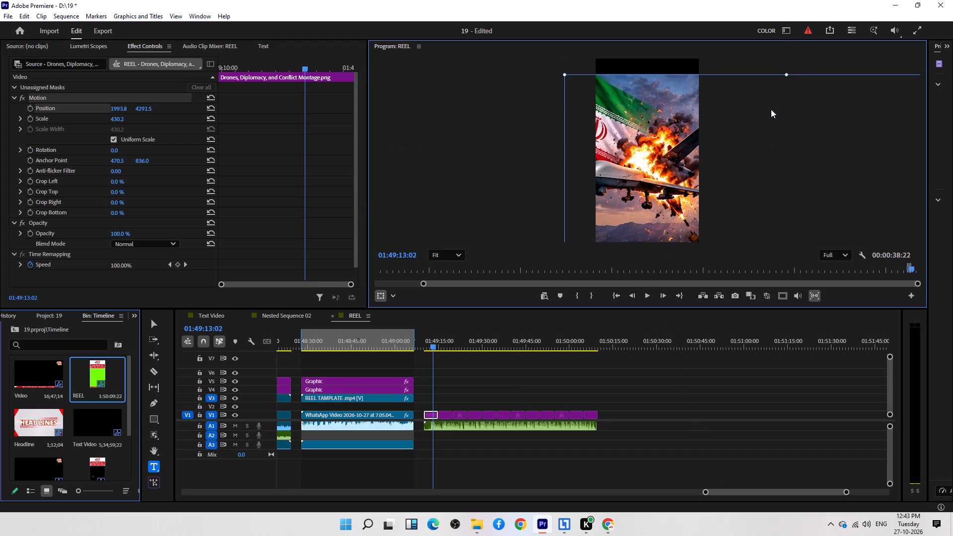
pyautogui.moveTo(771, 109); pyautogui.dragTo(771, 107)
pyautogui.moveTo(784, 68); pyautogui.dragTo(793, 55)
pyautogui.moveTo(760, 76); pyautogui.dragTo(774, 78)
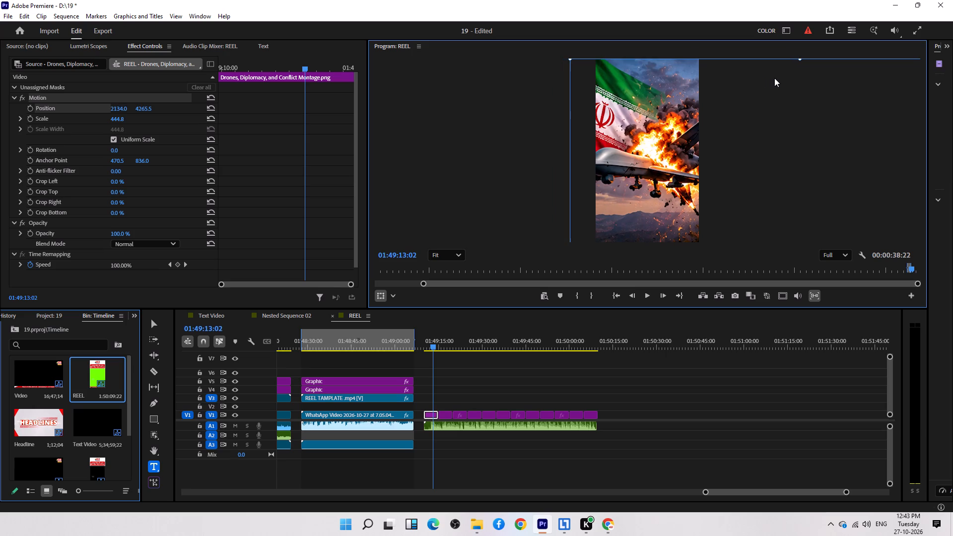
pyautogui.moveTo(774, 78); pyautogui.dragTo(779, 74)
# Enlarge the second montage clip to about 490.4 scale and position it at about 706.2, 4473.1, framing the drone above the harbour.
pyautogui.click(447, 346)
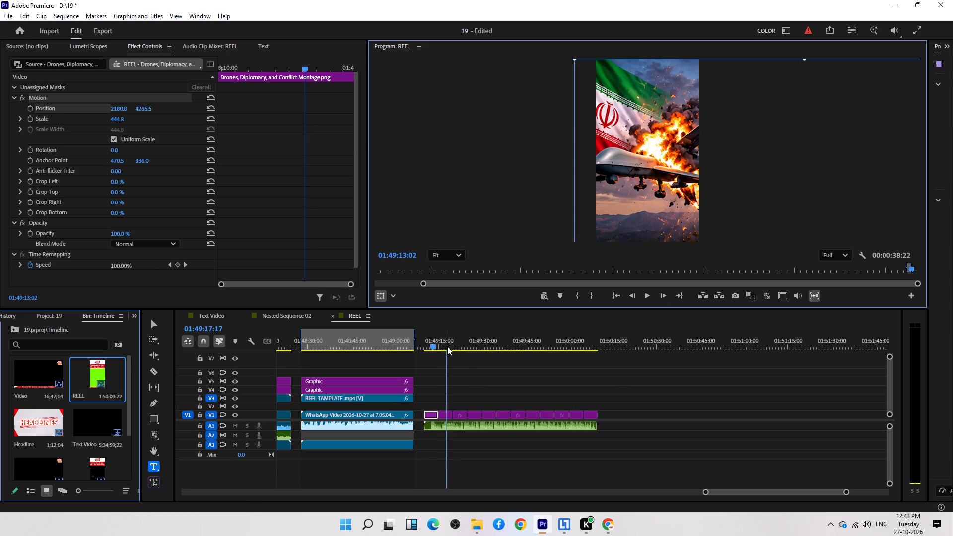
pyautogui.moveTo(702, 147); pyautogui.dragTo(834, 154)
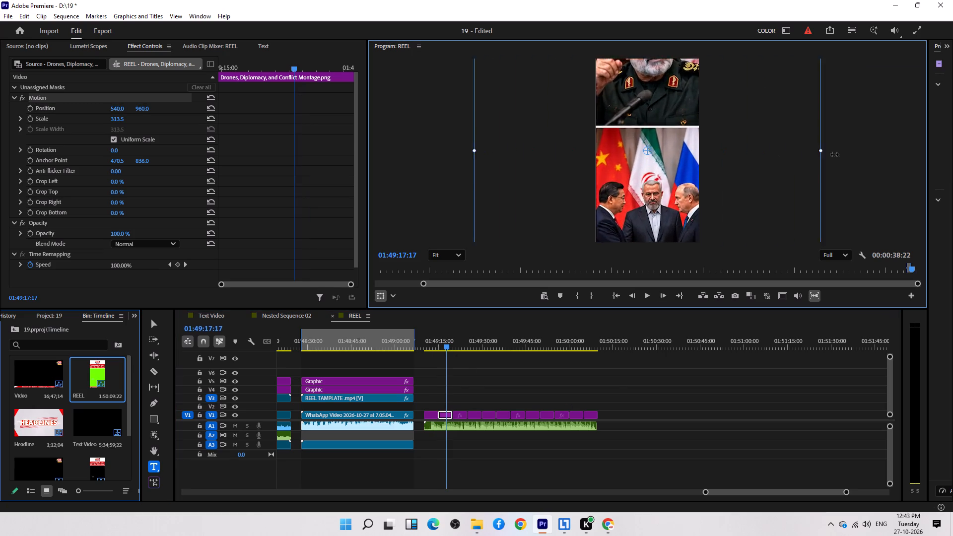
pyautogui.moveTo(834, 154); pyautogui.dragTo(900, 156)
pyautogui.moveTo(772, 110); pyautogui.dragTo(780, 222)
pyautogui.moveTo(743, 106); pyautogui.dragTo(744, 208)
pyautogui.moveTo(749, 105); pyautogui.dragTo(749, 124)
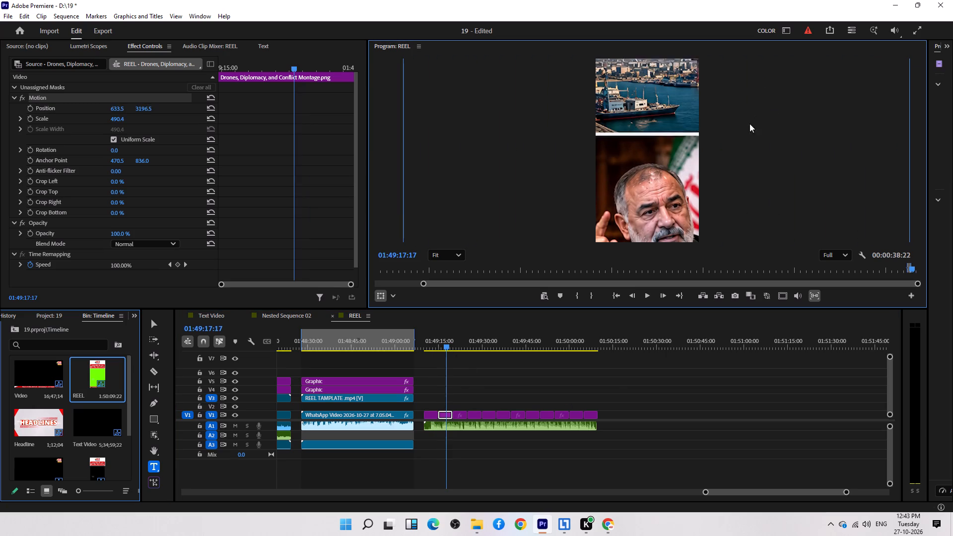
pyautogui.moveTo(749, 124); pyautogui.dragTo(755, 214)
pyautogui.moveTo(758, 130); pyautogui.dragTo(759, 142)
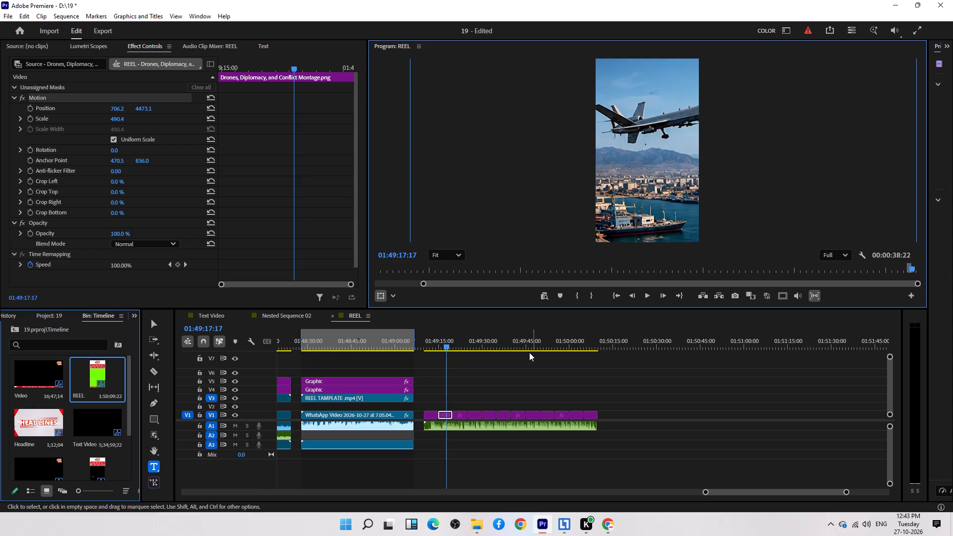
# Enlarge the third montage clip to about 514.4 scale and position it at about -1090.4, 4717, framing the red map of Iran.
pyautogui.click(470, 341)
pyautogui.click(464, 351)
pyautogui.click(460, 342)
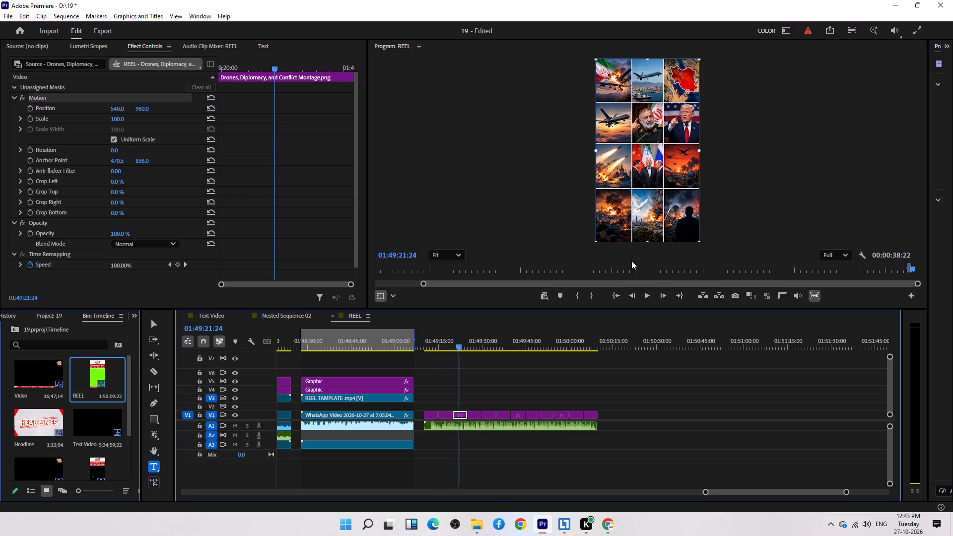
pyautogui.moveTo(446, 342); pyautogui.dragTo(446, 347)
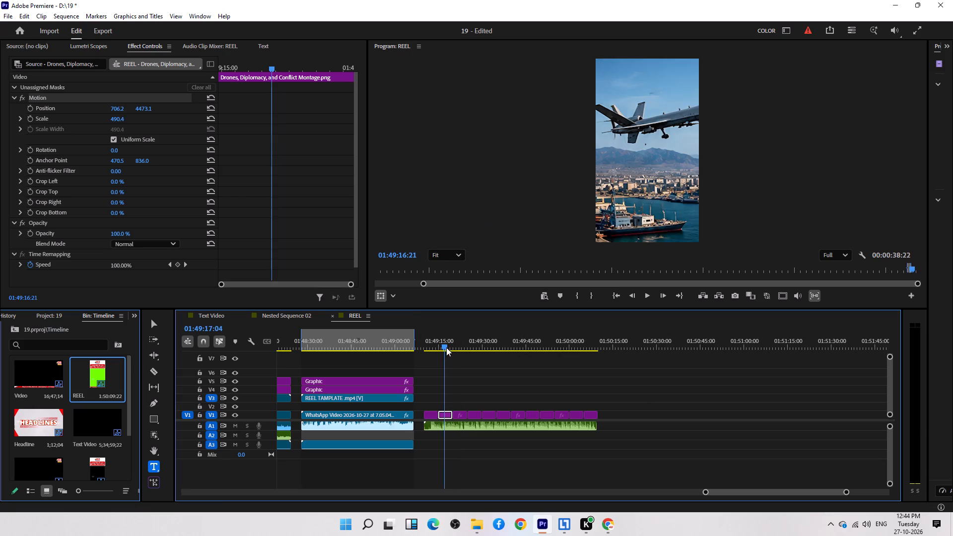
pyautogui.moveTo(446, 347); pyautogui.dragTo(462, 349)
pyautogui.moveTo(701, 151); pyautogui.dragTo(804, 160)
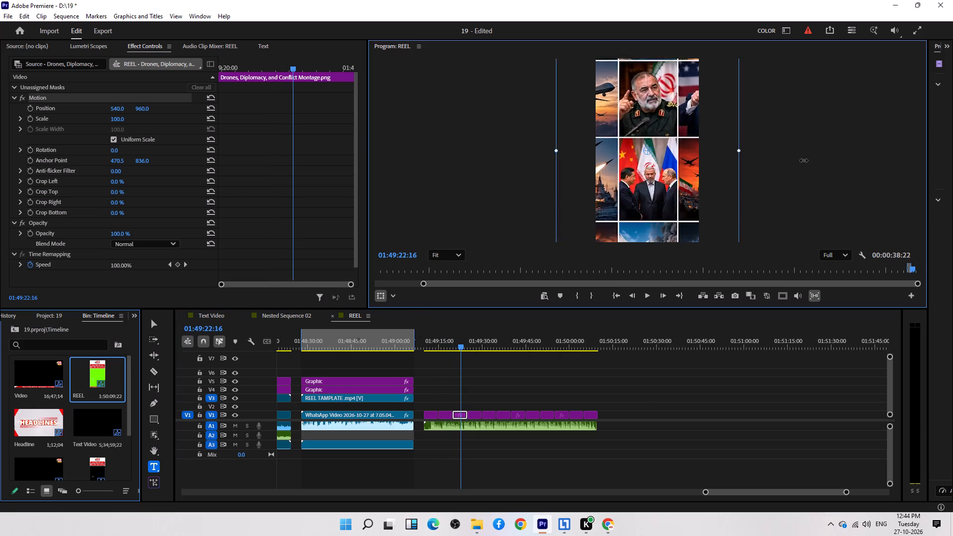
pyautogui.moveTo(804, 160); pyautogui.dragTo(913, 167)
pyautogui.moveTo(840, 135); pyautogui.dragTo(738, 275)
pyautogui.moveTo(766, 107); pyautogui.dragTo(736, 223)
pyautogui.moveTo(749, 70); pyautogui.dragTo(751, 139)
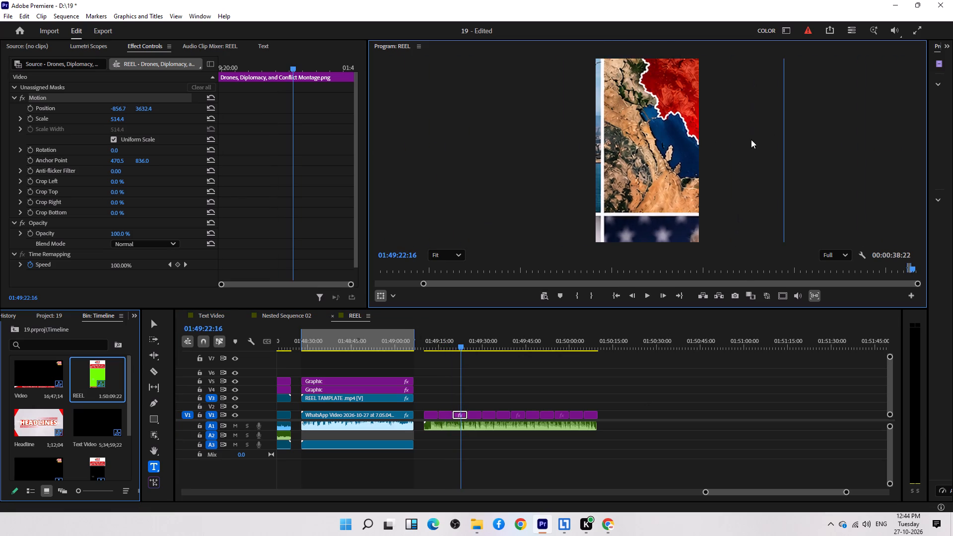
pyautogui.moveTo(751, 139); pyautogui.dragTo(726, 174)
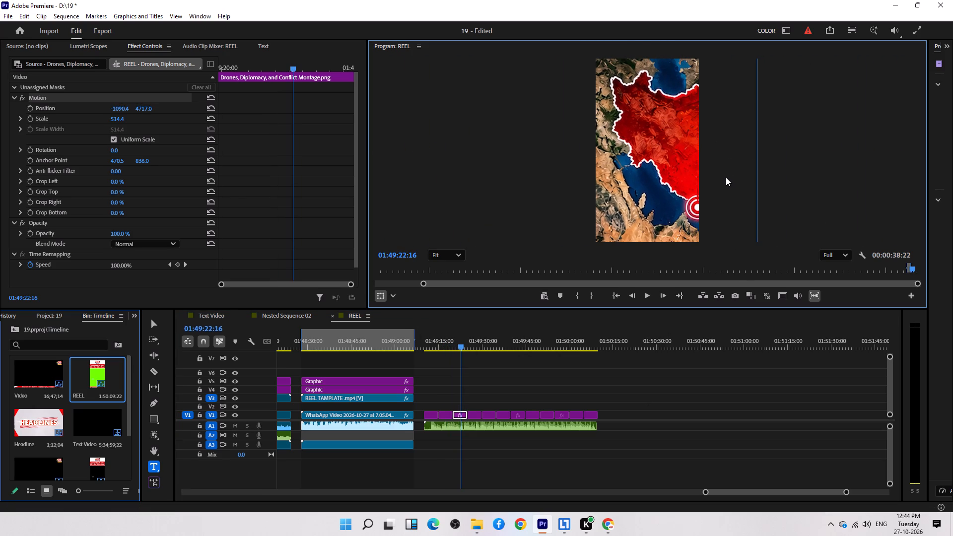
# Enlarge the fourth montage clip to about 461.5 scale and position it at about 1967.9, 2293.6, framing the drone at sunset.
pyautogui.click(481, 350)
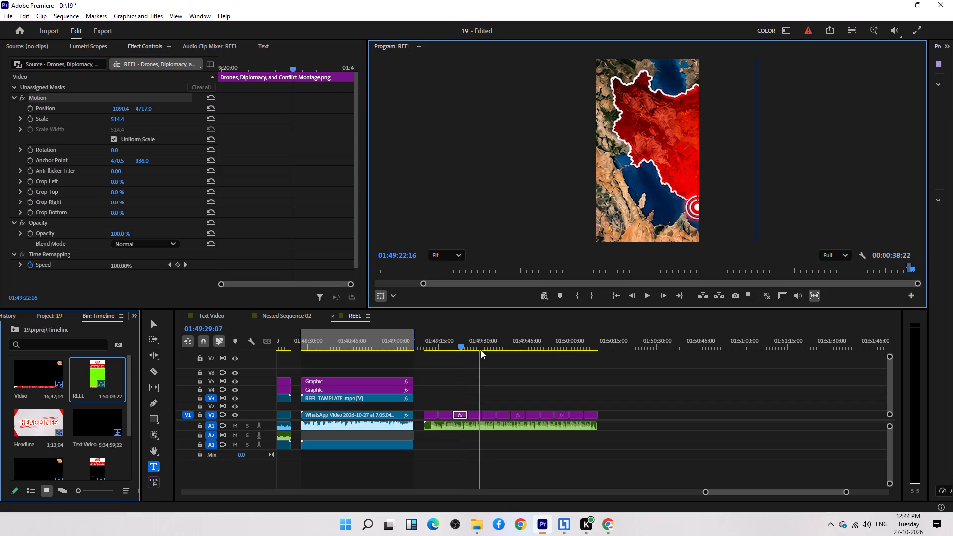
pyautogui.moveTo(700, 151); pyautogui.dragTo(705, 151)
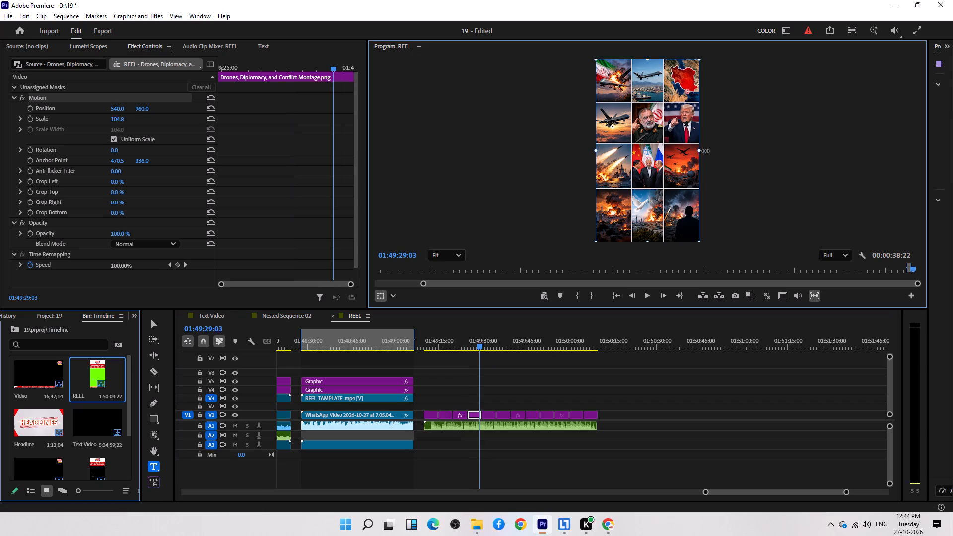
pyautogui.moveTo(705, 151); pyautogui.dragTo(885, 159)
pyautogui.moveTo(659, 116); pyautogui.dragTo(794, 196)
pyautogui.moveTo(740, 120); pyautogui.dragTo(744, 174)
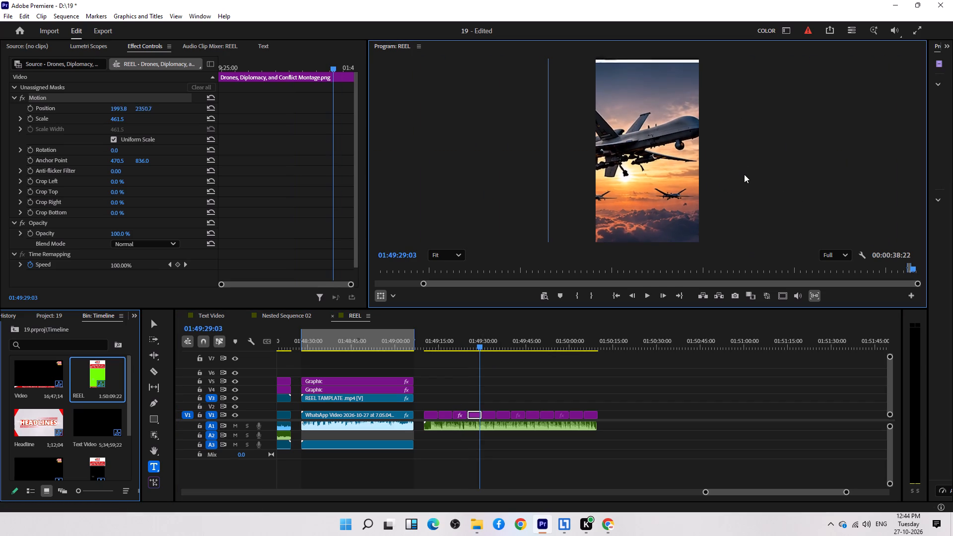
pyautogui.moveTo(744, 174); pyautogui.dragTo(742, 167)
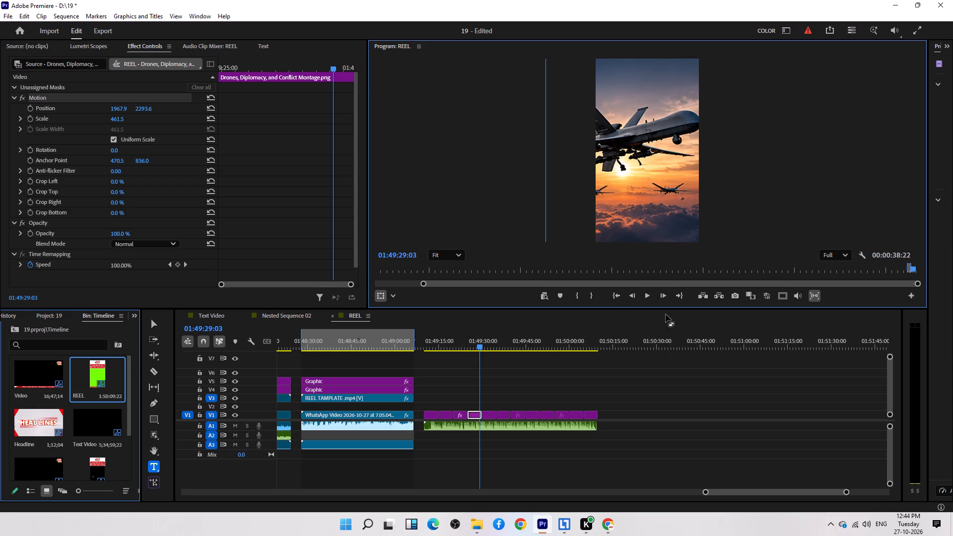
# Enlarge the fifth montage clip to about 478.2 scale and position it at about 540, 2381.8, framing the uniformed commander.
pyautogui.click(505, 334)
pyautogui.moveTo(499, 334); pyautogui.dragTo(488, 337)
pyautogui.click(492, 342)
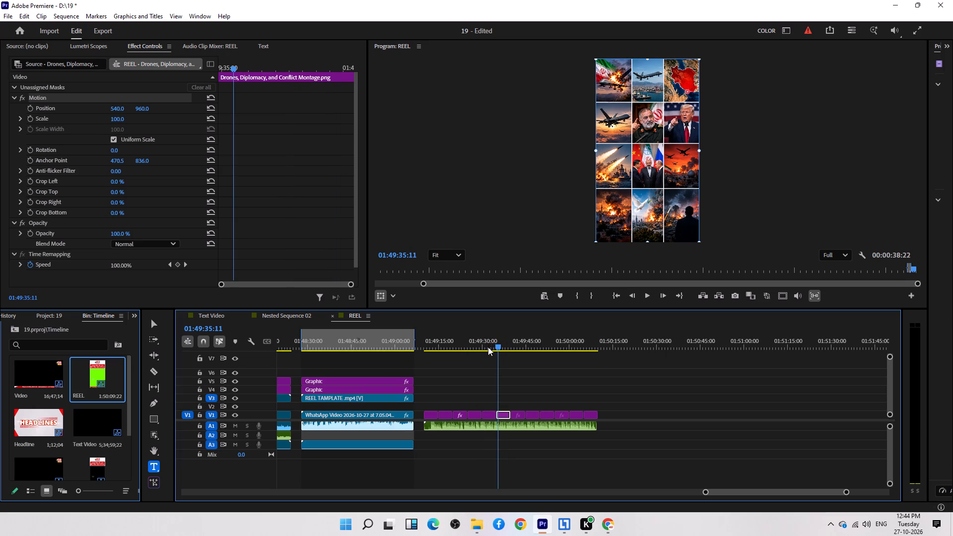
pyautogui.click(488, 347)
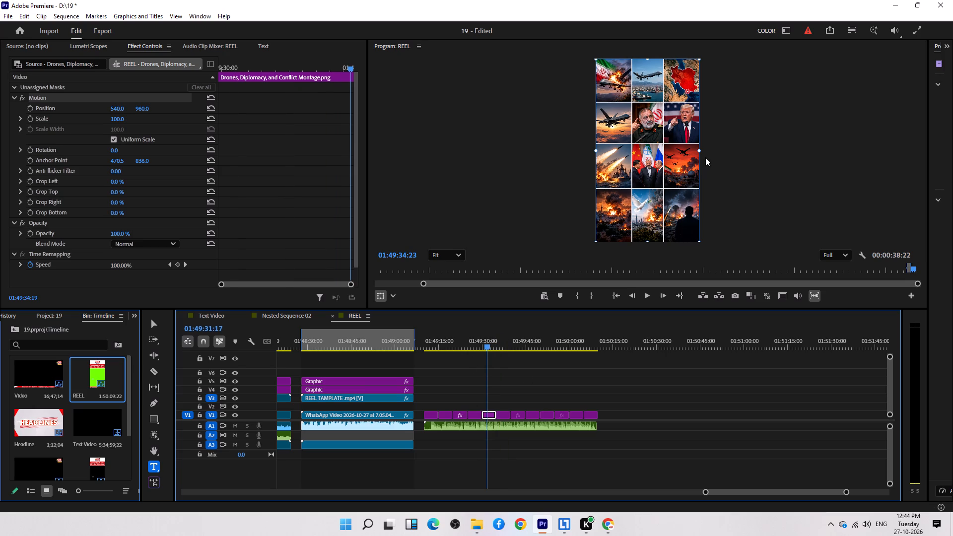
pyautogui.click(701, 151)
pyautogui.moveTo(698, 152); pyautogui.dragTo(787, 162)
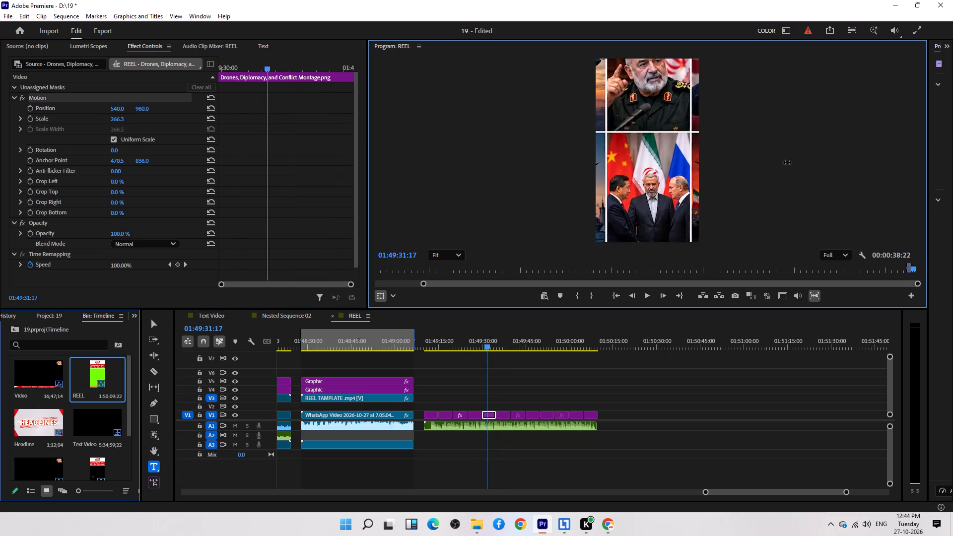
pyautogui.moveTo(787, 162); pyautogui.dragTo(839, 177)
pyautogui.moveTo(774, 124); pyautogui.dragTo(779, 210)
pyautogui.moveTo(764, 125); pyautogui.dragTo(766, 134)
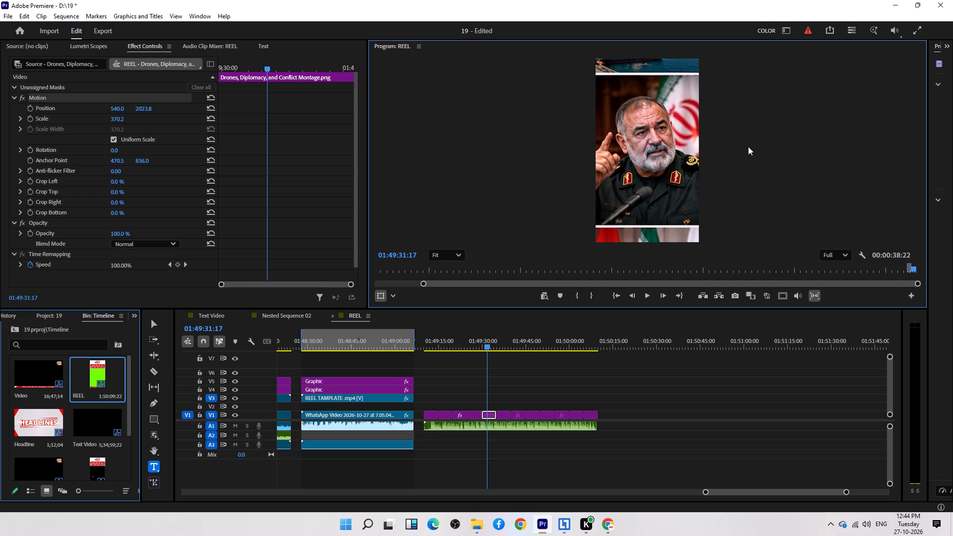
pyautogui.moveTo(736, 151); pyautogui.dragTo(739, 160)
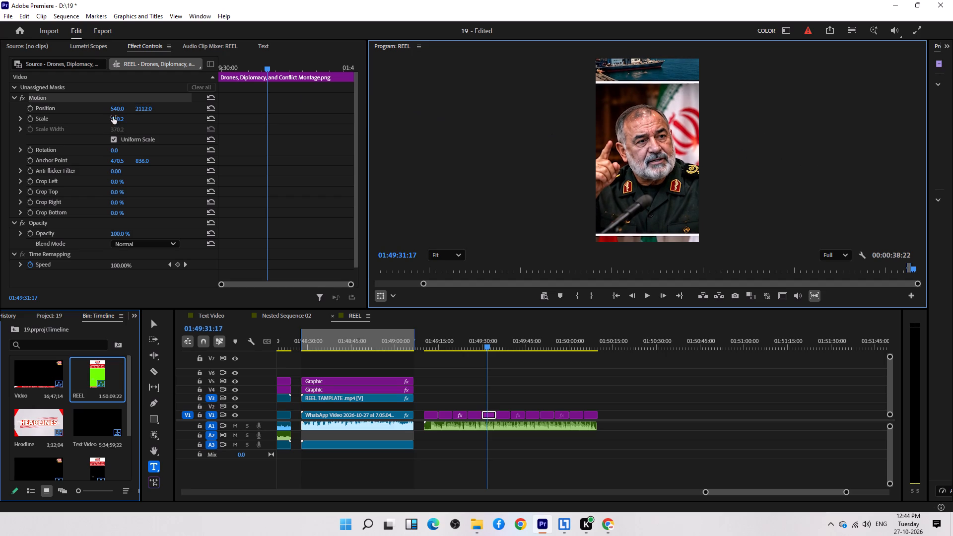
pyautogui.moveTo(114, 117); pyautogui.dragTo(167, 114)
pyautogui.moveTo(627, 136); pyautogui.dragTo(647, 180)
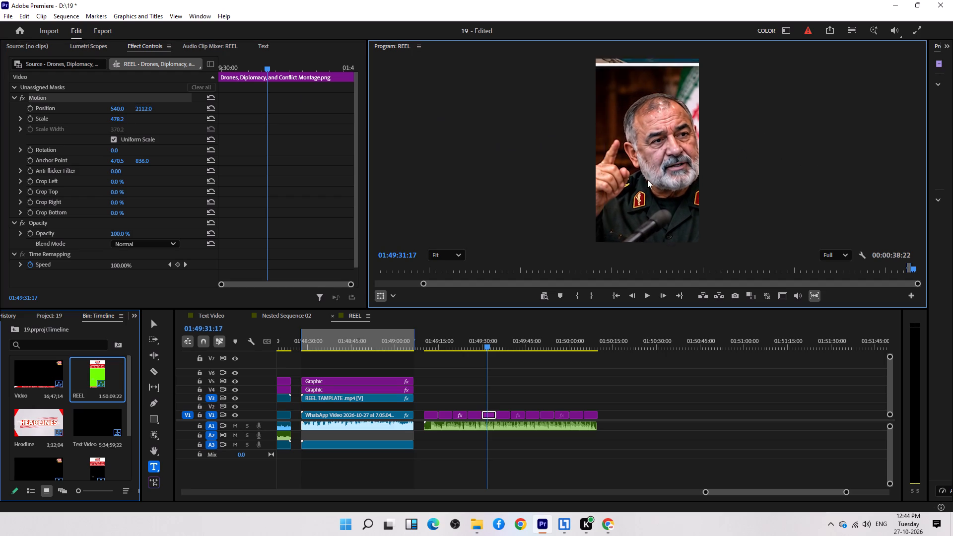
pyautogui.moveTo(647, 180); pyautogui.dragTo(631, 162)
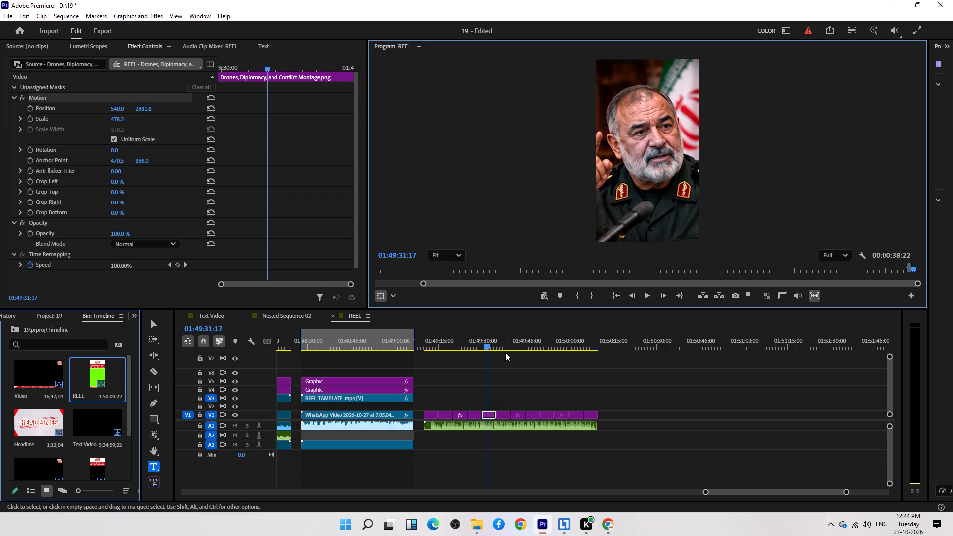
# Enlarge the sixth montage clip to about 462.5 scale and position it at about -1303.3, 2288.4, framing the red-tied speaker at the microphone.
pyautogui.click(506, 346)
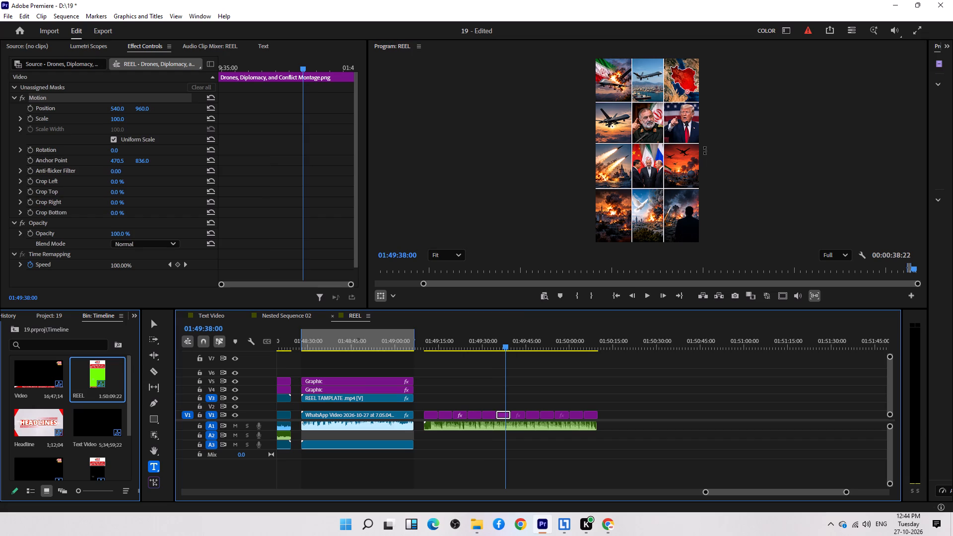
pyautogui.moveTo(701, 149); pyautogui.dragTo(891, 137)
pyautogui.moveTo(855, 128); pyautogui.dragTo(710, 210)
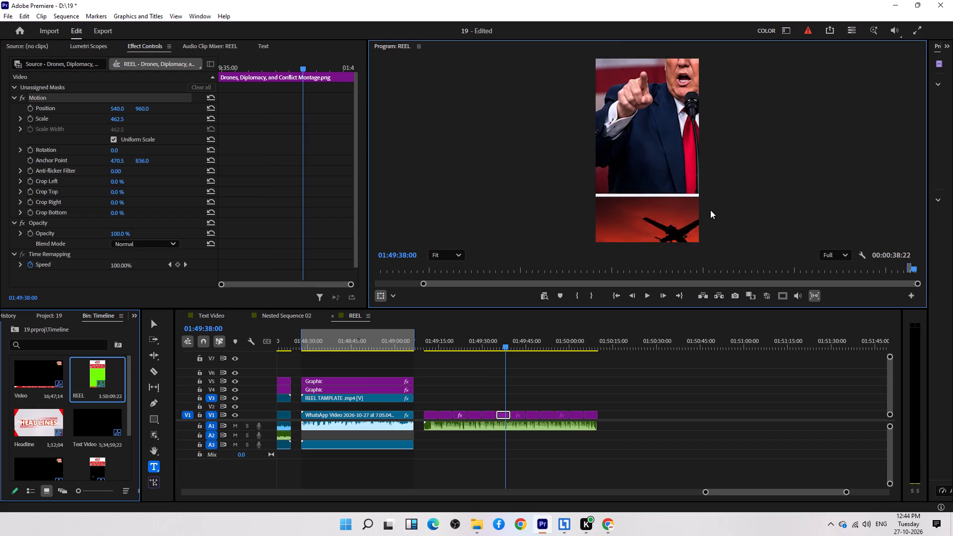
pyautogui.moveTo(710, 210); pyautogui.dragTo(679, 255)
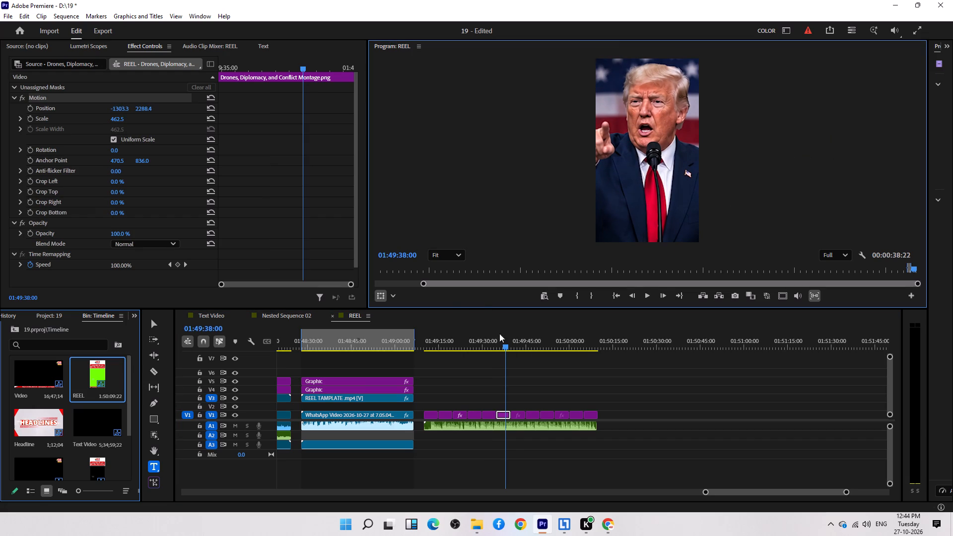
# Enlarge the seventh montage clip to about 495.2 scale and reposition it to frame the missiles launching beside the warship.
pyautogui.click(516, 341)
pyautogui.moveTo(700, 148); pyautogui.dragTo(712, 151)
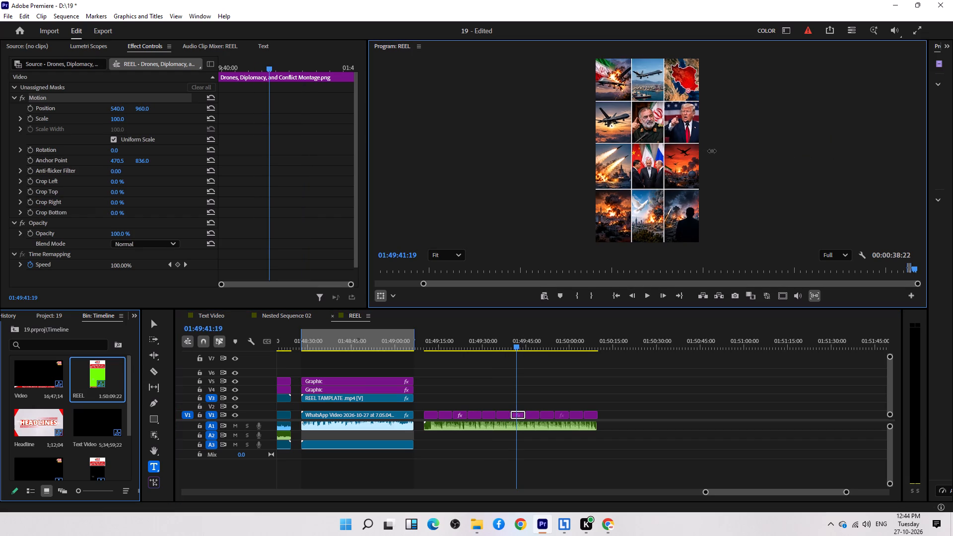
pyautogui.moveTo(712, 151); pyautogui.dragTo(903, 138)
pyautogui.moveTo(500, 174); pyautogui.dragTo(519, 174)
pyautogui.moveTo(551, 171); pyautogui.dragTo(699, 140)
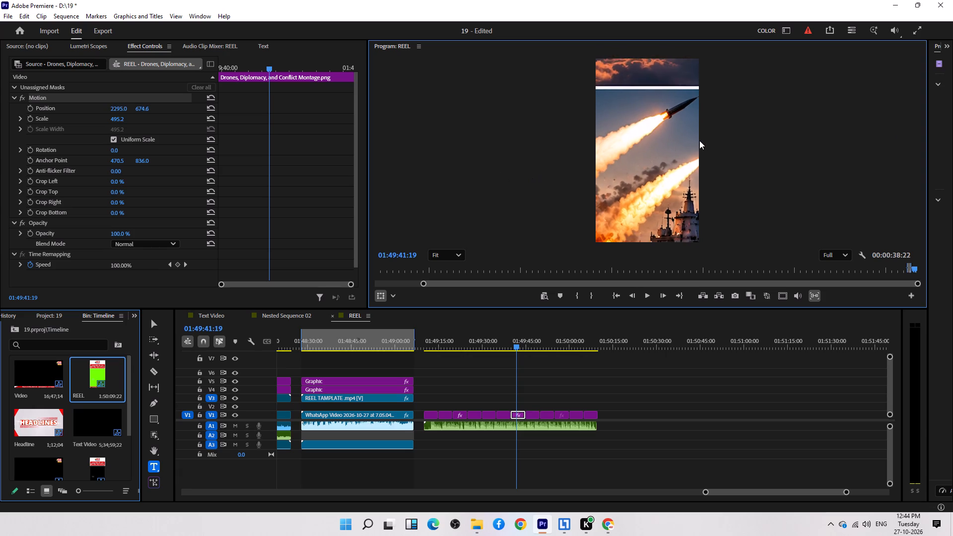
pyautogui.moveTo(699, 140); pyautogui.dragTo(701, 107)
# Position the eighth montage clip at about 540, 259.5 and enlarge it to about 480 scale, framing the three leaders before the flags.
pyautogui.click(538, 342)
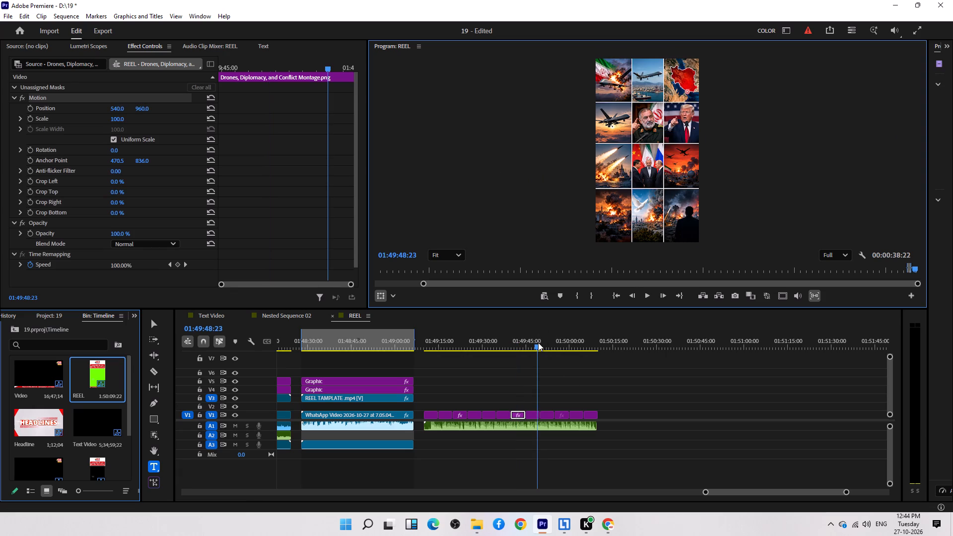
pyautogui.click(705, 146)
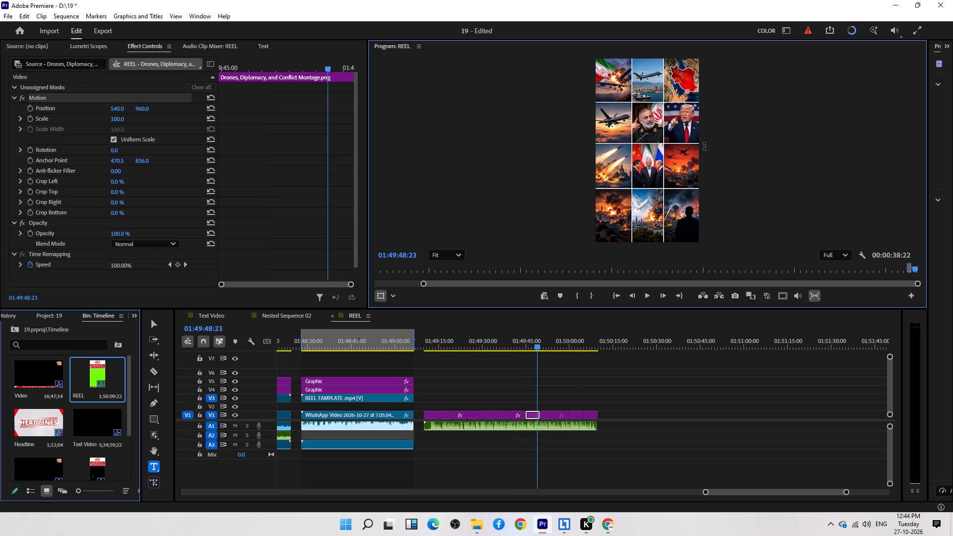
pyautogui.moveTo(700, 146); pyautogui.dragTo(846, 129)
pyautogui.moveTo(775, 158); pyautogui.dragTo(763, 128)
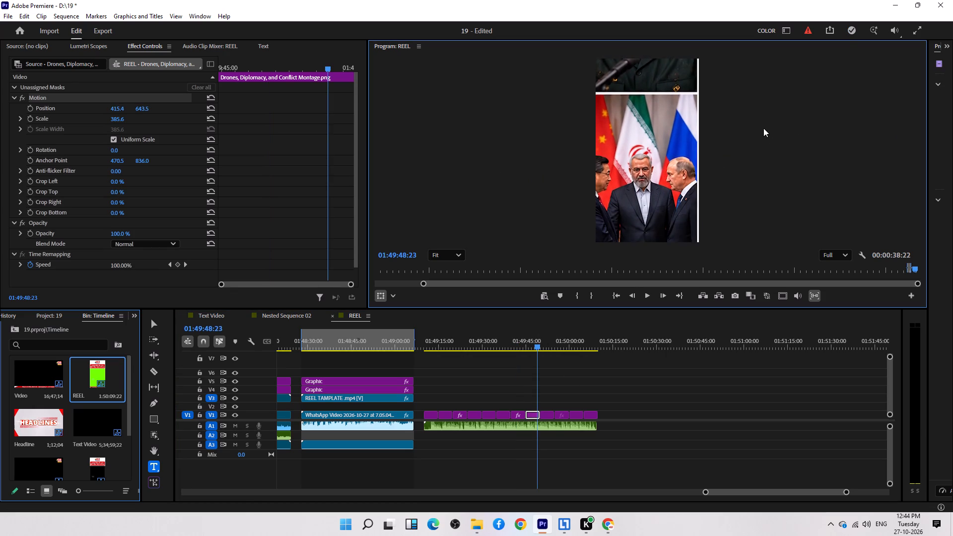
pyautogui.moveTo(763, 128); pyautogui.dragTo(771, 91)
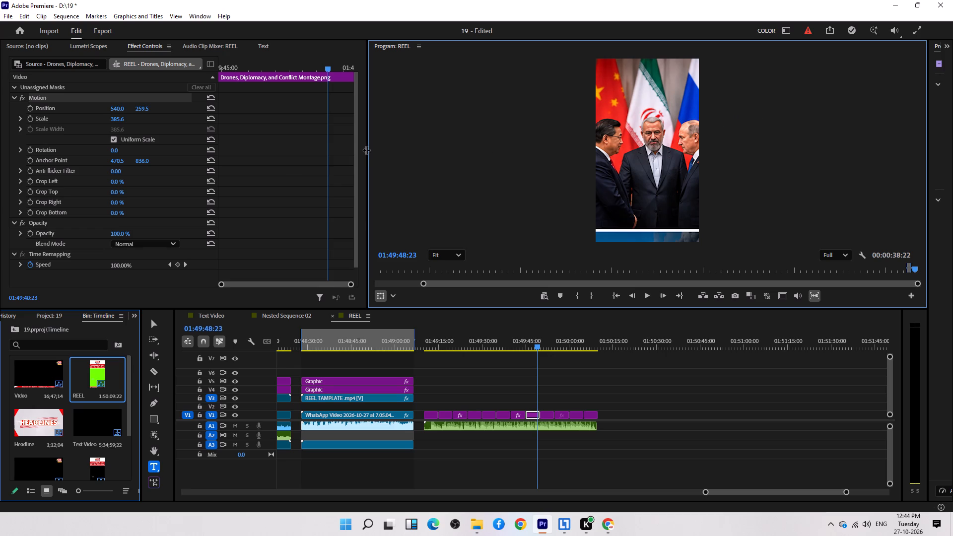
pyautogui.moveTo(118, 118); pyautogui.dragTo(171, 125)
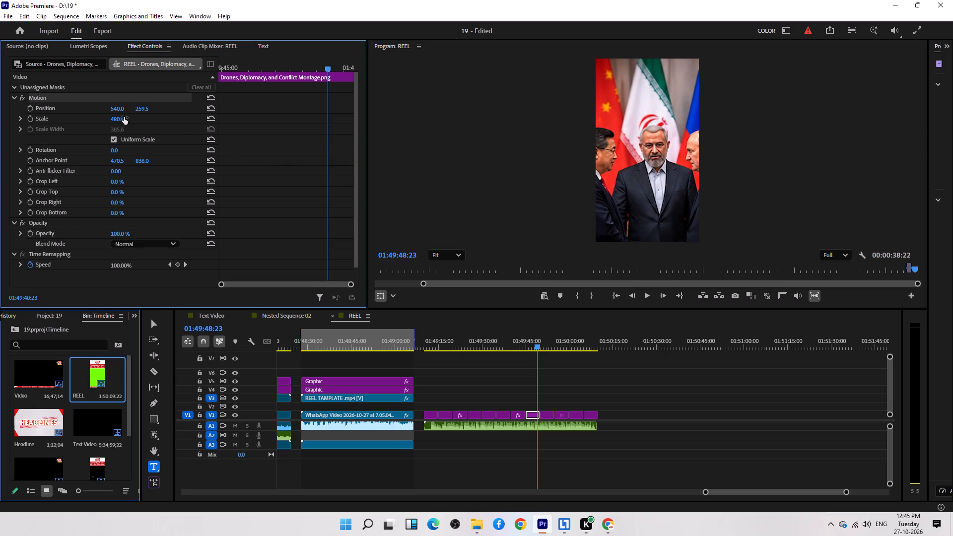
# Enlarge the ninth montage clip to about 591.3 scale and position it at about -1183.8, 290.6, framing the drones in the red sky.
pyautogui.click(545, 335)
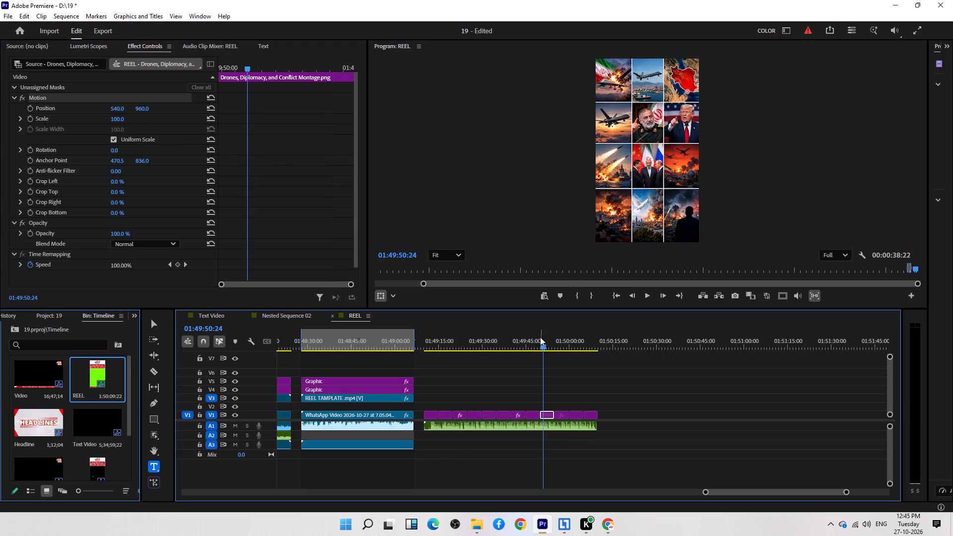
pyautogui.moveTo(698, 147); pyautogui.dragTo(922, 131)
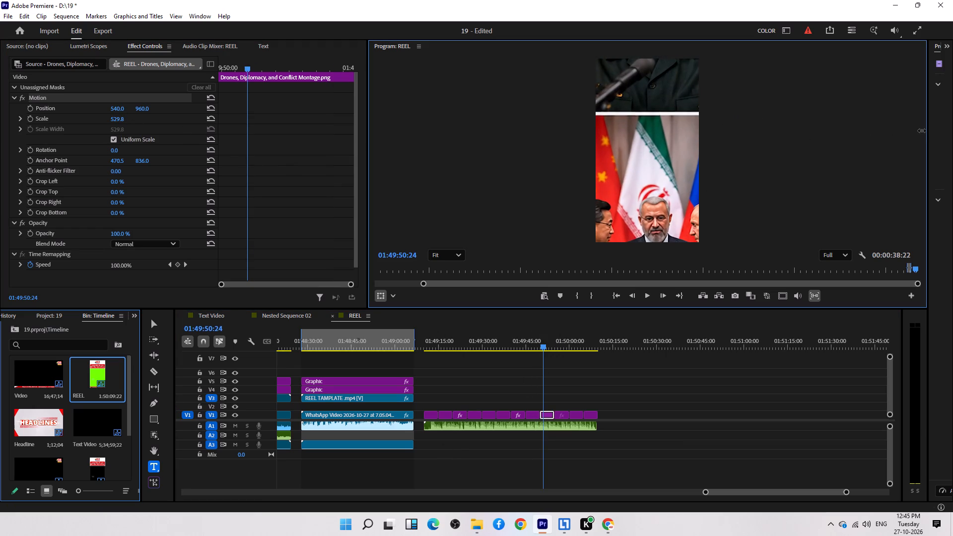
pyautogui.moveTo(922, 131); pyautogui.dragTo(952, 128)
pyautogui.moveTo(803, 157); pyautogui.dragTo(680, 102)
pyautogui.moveTo(774, 179); pyautogui.dragTo(733, 170)
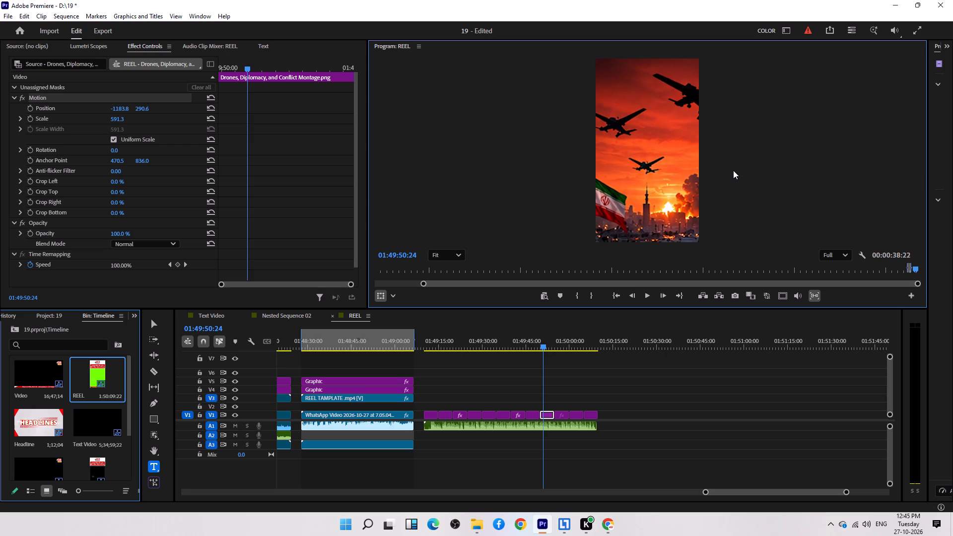
pyautogui.moveTo(733, 170); pyautogui.dragTo(733, 171)
# Enlarge the tenth montage clip to about 576 scale and position it at about 2336.5, -2423.4, framing the burning city.
pyautogui.click(564, 345)
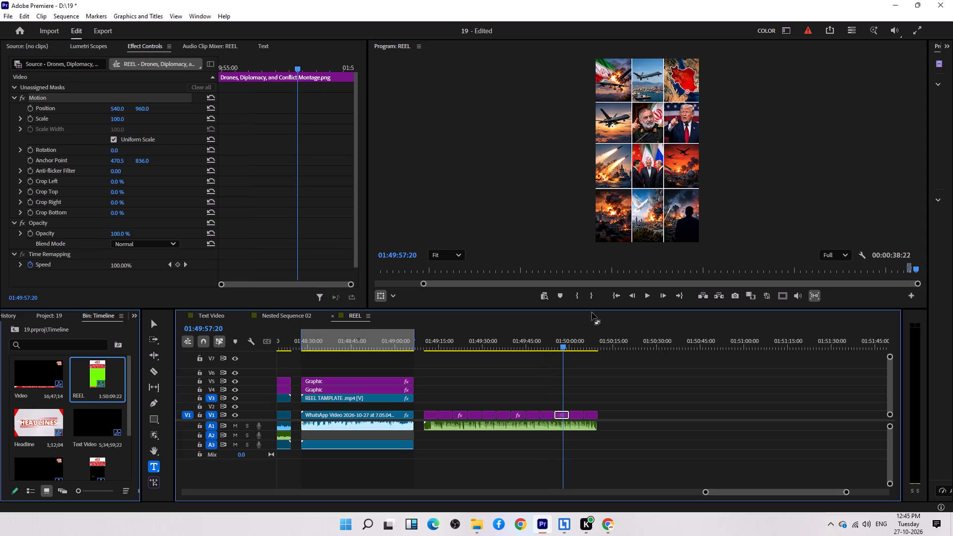
pyautogui.moveTo(698, 145); pyautogui.dragTo(945, 137)
pyautogui.moveTo(626, 209); pyautogui.dragTo(650, 92)
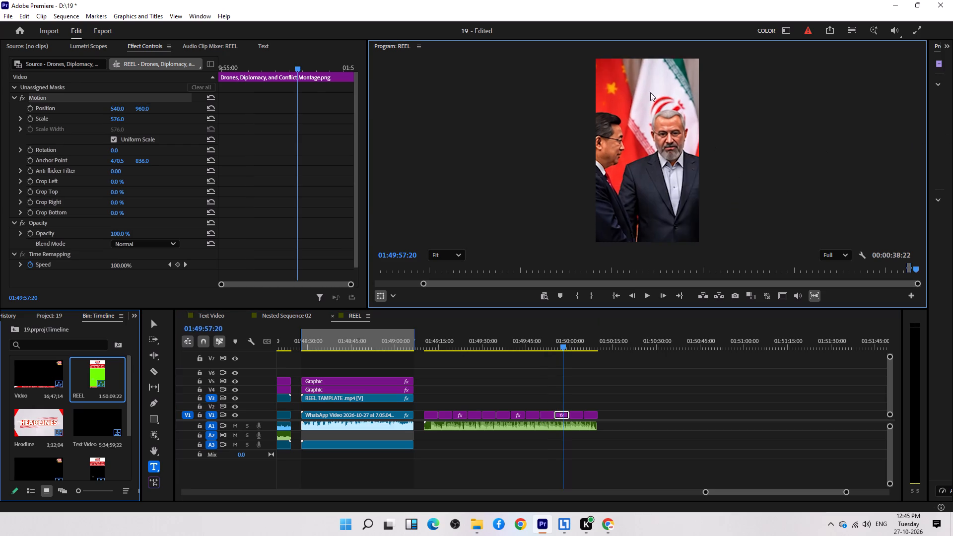
pyautogui.moveTo(650, 92); pyautogui.dragTo(658, 85)
pyautogui.moveTo(652, 194); pyautogui.dragTo(783, 65)
pyautogui.moveTo(668, 160); pyautogui.dragTo(676, 90)
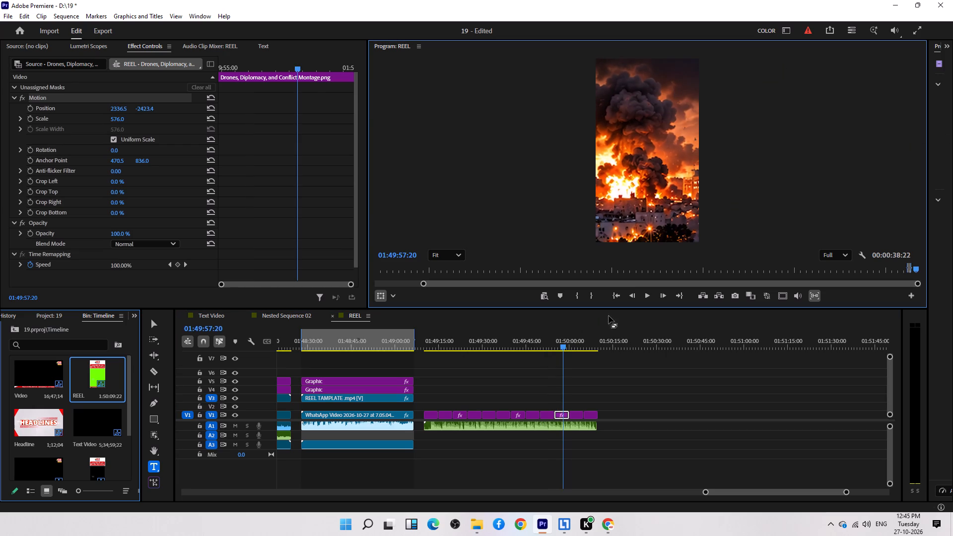
# Enlarge the eleventh montage clip to about 482.7 scale and position it at about 415.4, -2117.2, framing the dove and the explosion.
pyautogui.click(573, 344)
pyautogui.moveTo(698, 148); pyautogui.dragTo(701, 148)
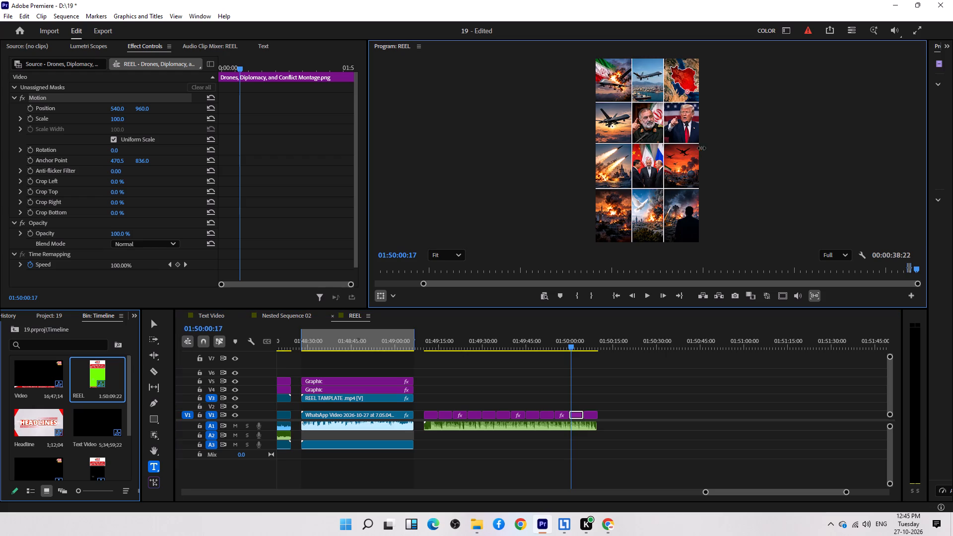
pyautogui.moveTo(701, 148); pyautogui.dragTo(904, 152)
pyautogui.moveTo(788, 196); pyautogui.dragTo(772, 86)
pyautogui.moveTo(732, 195); pyautogui.dragTo(733, 98)
pyautogui.moveTo(742, 225); pyautogui.dragTo(736, 176)
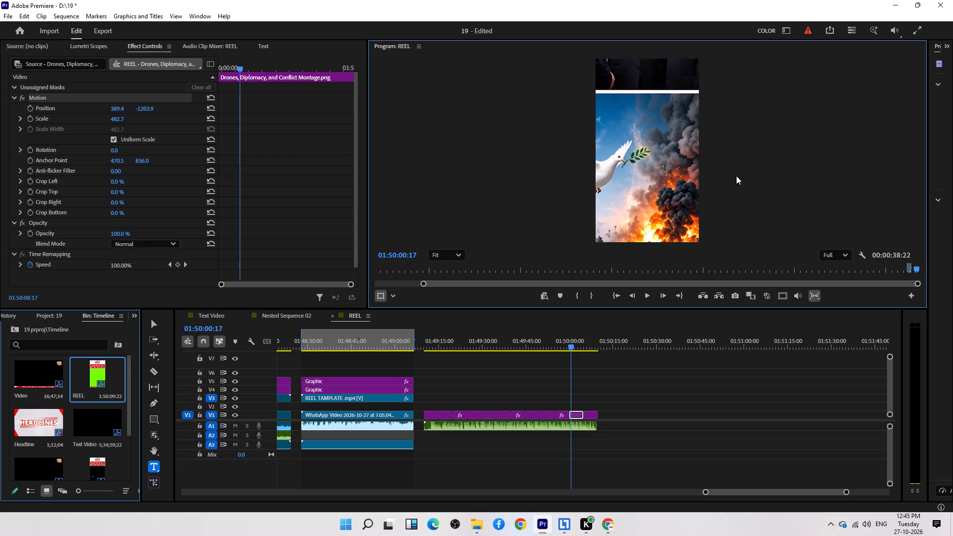
pyautogui.moveTo(736, 176); pyautogui.dragTo(744, 138)
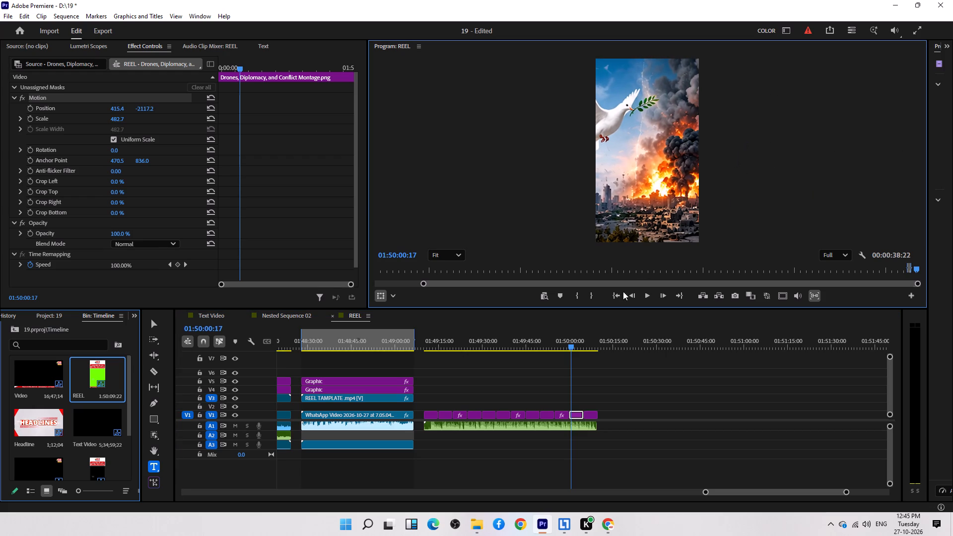
# Enlarge the last montage clip to about 497.1 scale and position it at about -1381.2, -2418.2, framing the silhouetted man.
pyautogui.click(591, 346)
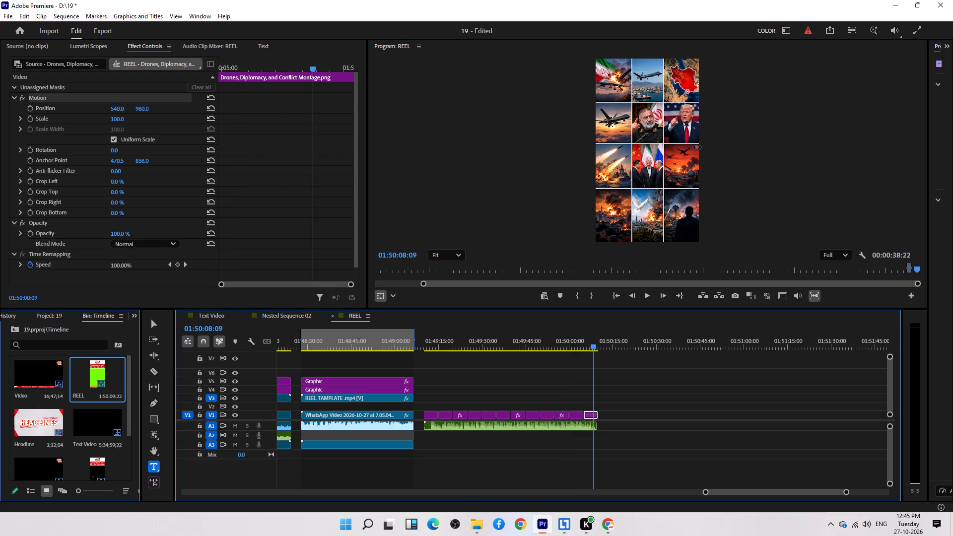
pyautogui.moveTo(697, 146); pyautogui.dragTo(910, 162)
pyautogui.moveTo(793, 175); pyautogui.dragTo(677, 76)
pyautogui.moveTo(704, 173); pyautogui.dragTo(636, 24)
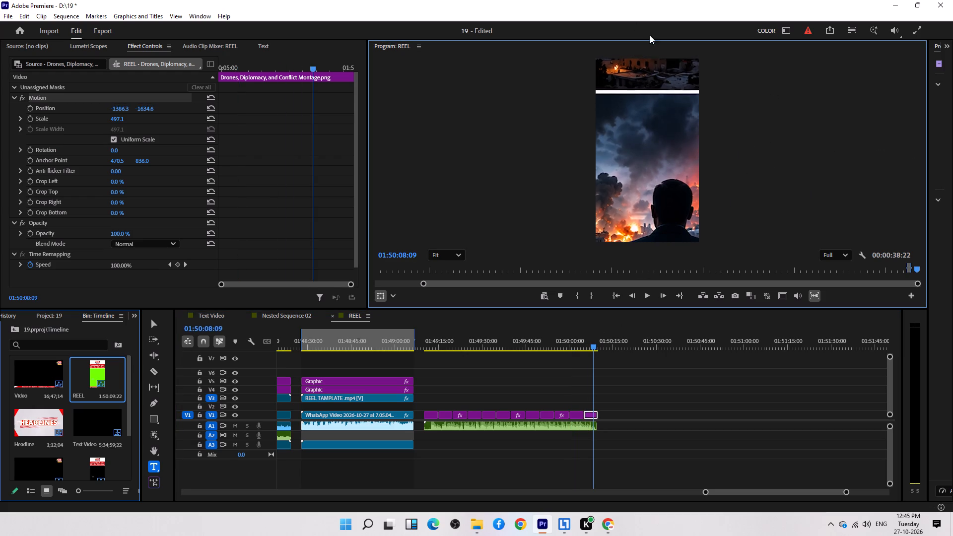
pyautogui.moveTo(717, 127); pyautogui.dragTo(718, 52)
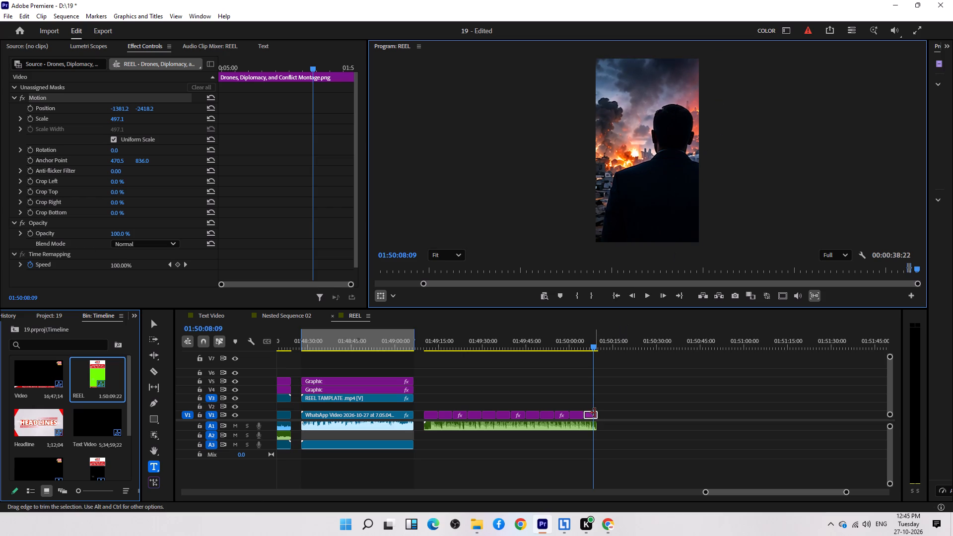
# Trim the end of the last montage clip on V1 to about 01:50:09:12, in line with the audio's end.
pyautogui.click(597, 415)
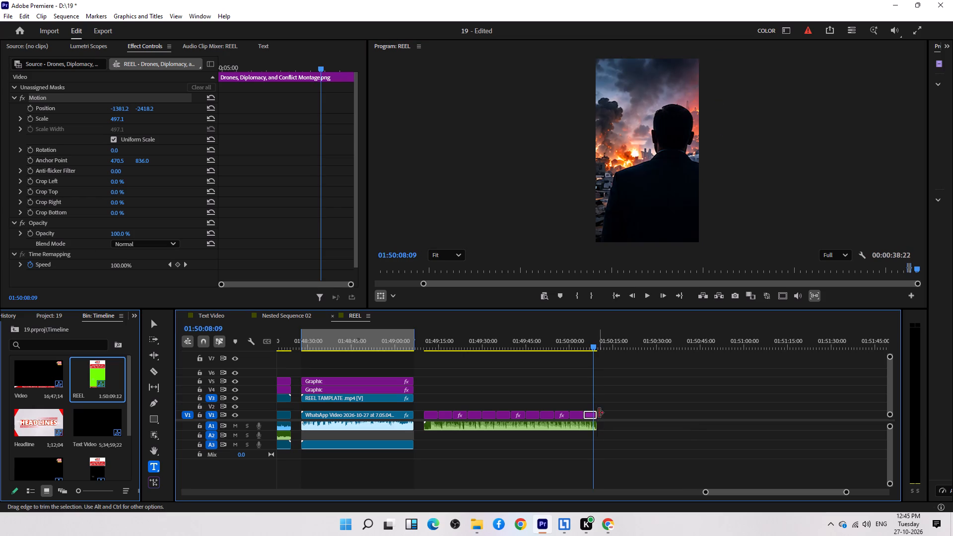
# Copy the background music clip from the earlier reel to A2 at 01:49:09:22 and trim it to the montage's end.
pyautogui.click(622, 397)
pyautogui.press('Up')
pyautogui.press('Up')
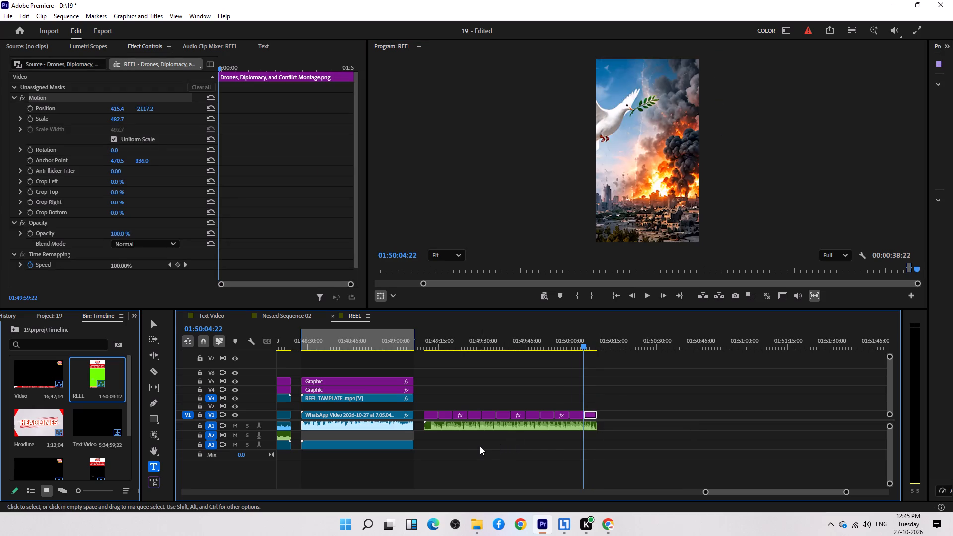
pyautogui.press('Up')
pyautogui.press('Up')
pyautogui.press('Up')
pyautogui.press('Up')
pyautogui.press('Up')
pyautogui.press('Up')
pyautogui.press('Up')
pyautogui.press('Up')
pyautogui.press('Up')
pyautogui.press('Up')
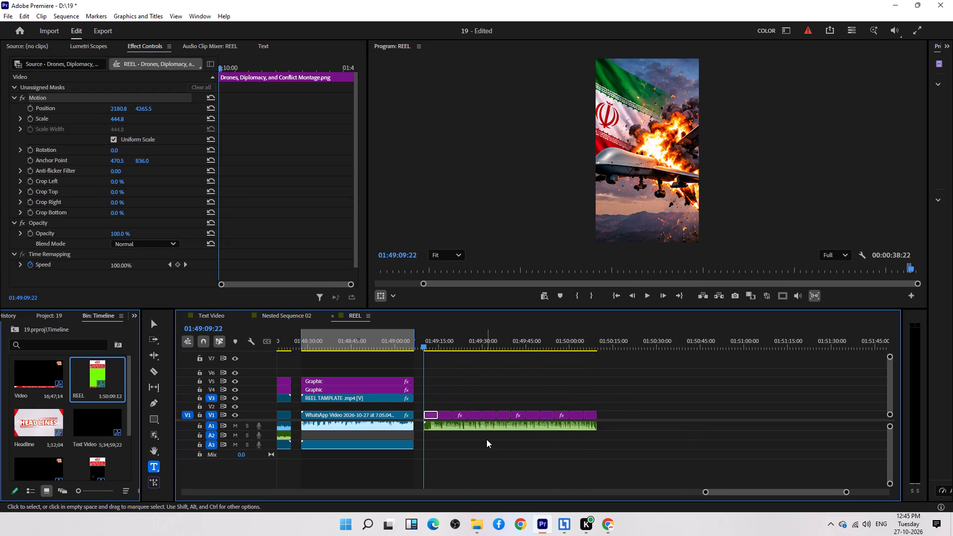
pyautogui.scroll(12, 486, 439)
pyautogui.click(406, 440)
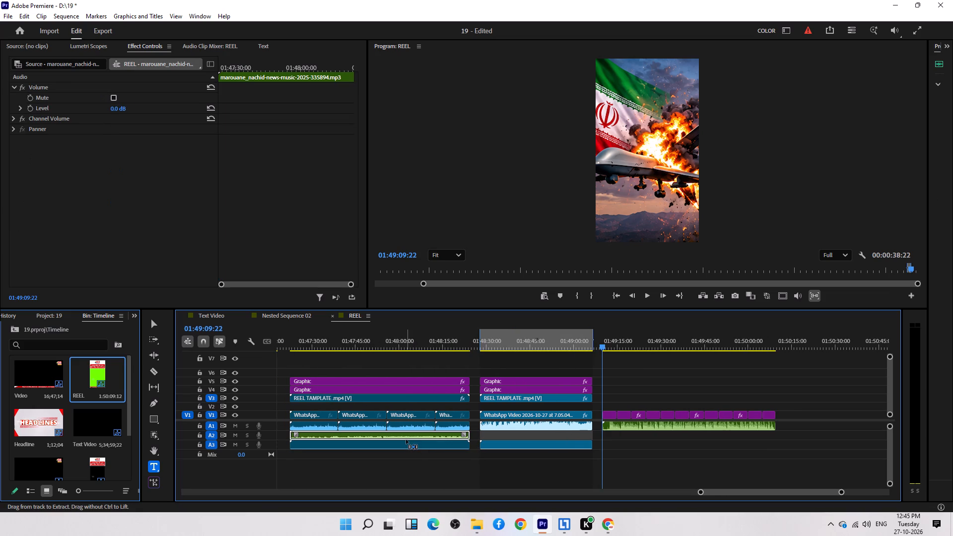
pyautogui.hotkey('ctrl', 'c')
pyautogui.hotkey('ctrl', 'v')
pyautogui.moveTo(785, 438); pyautogui.dragTo(779, 438)
pyautogui.click(799, 419)
# Copy an earlier reel's two LOGO UNIT.png overlays to V3 and V4 at 01:49:09:22, trimming both to end at 01:50:09:12.
pyautogui.press('Up')
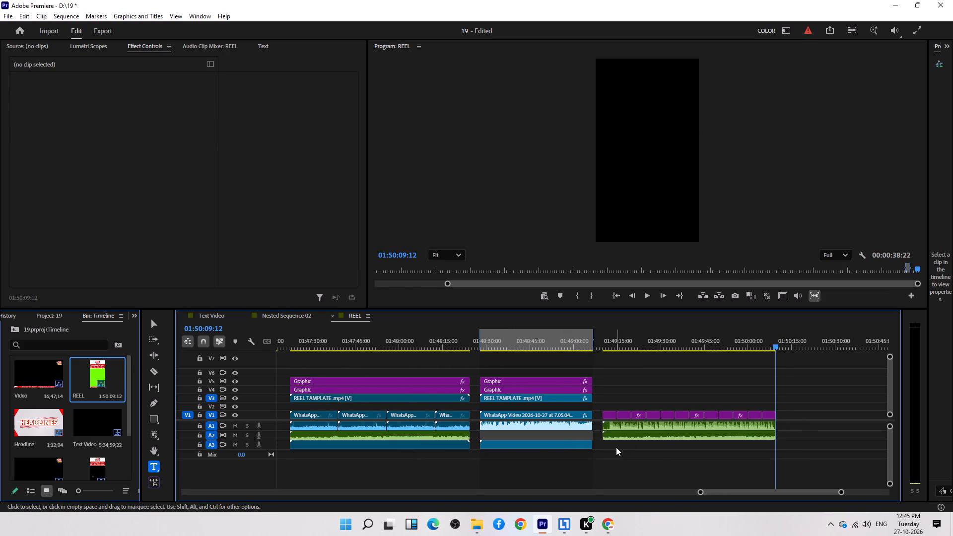
pyautogui.press('Up')
pyautogui.press('Up')
pyautogui.press('Up')
pyautogui.press('Up')
pyautogui.press('Up')
pyautogui.press('Up')
pyautogui.press('Up')
pyautogui.press('Up')
pyautogui.press('Up')
pyautogui.press('Up')
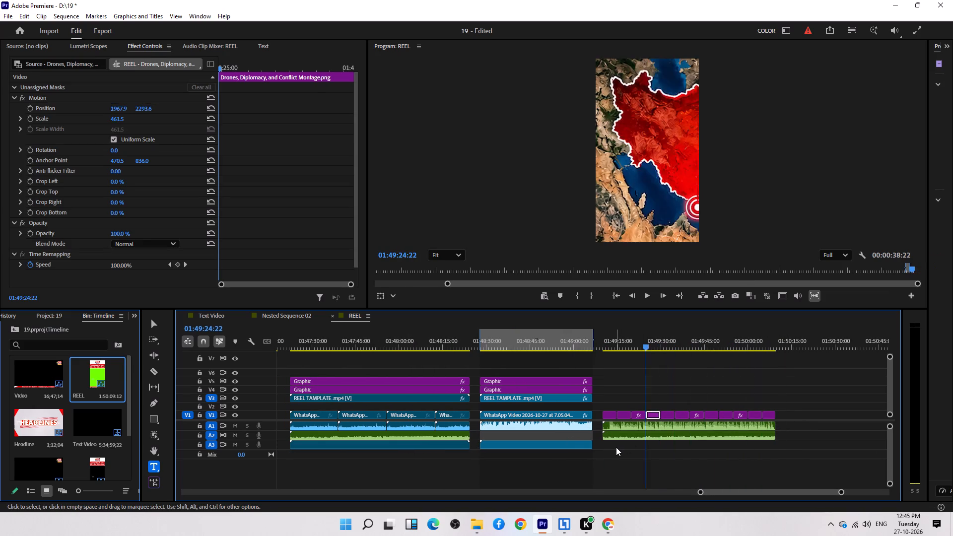
pyautogui.press('Up')
pyautogui.press('Up')
pyautogui.press('-')
pyautogui.press('-')
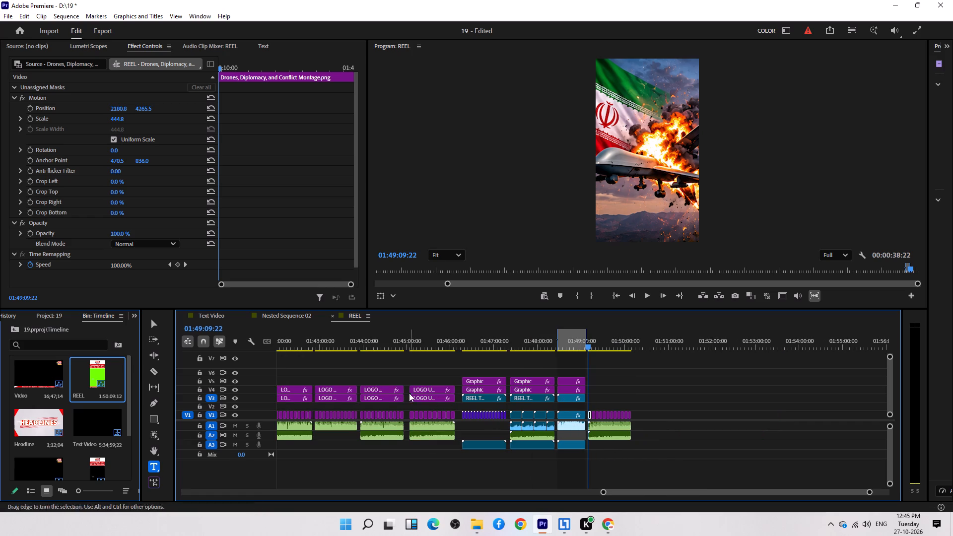
pyautogui.moveTo(382, 374); pyautogui.dragTo(387, 410)
pyautogui.hotkey('ctrl', 'c')
pyautogui.hotkey('ctrl', 'v')
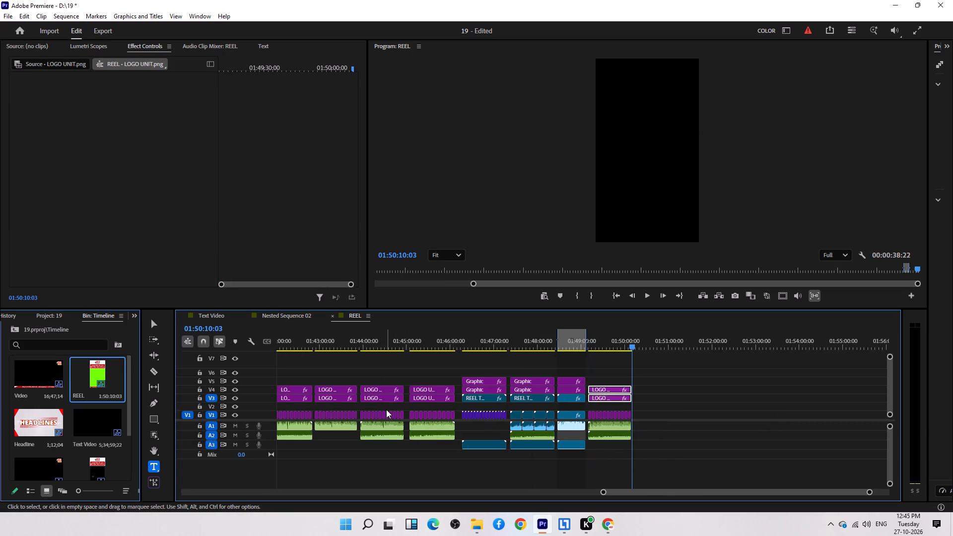
pyautogui.press('=')
pyautogui.press('=')
pyautogui.press('=')
pyautogui.moveTo(581, 392); pyautogui.dragTo(578, 393)
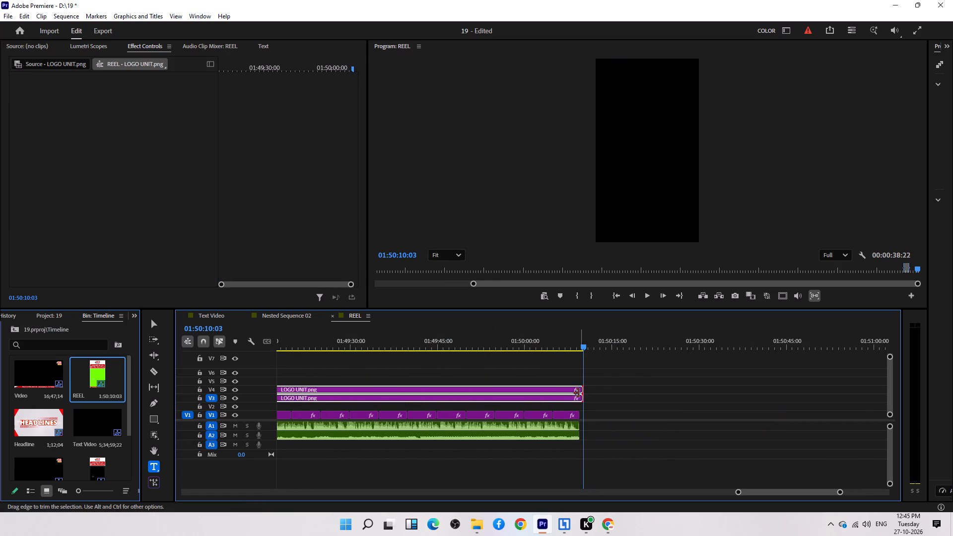
pyautogui.moveTo(578, 393); pyautogui.dragTo(576, 394)
# Mark in and out around all clips of the new reel and export that range as H.264 REEL_1.mp4 to D:\OCT\27.
pyautogui.press('-')
pyautogui.moveTo(640, 367); pyautogui.dragTo(465, 462)
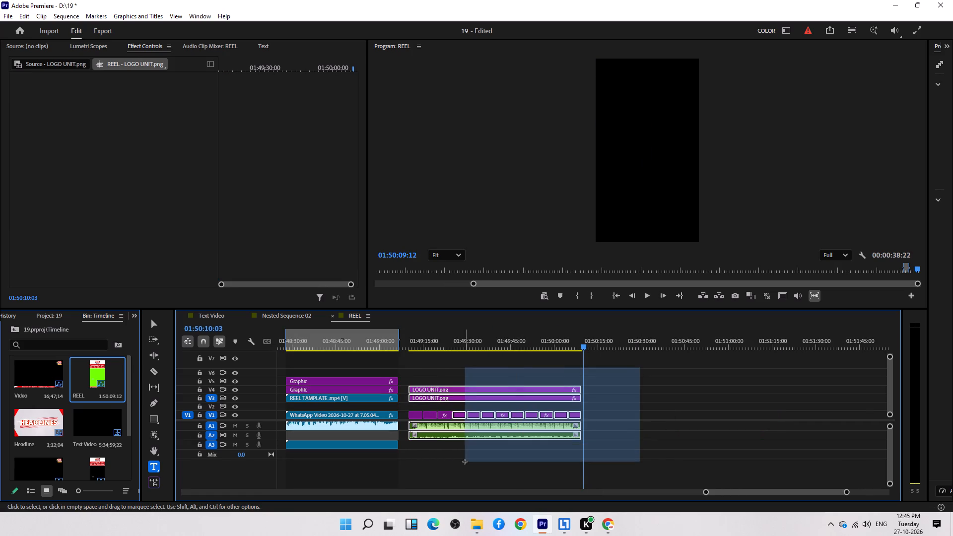
pyautogui.moveTo(465, 462); pyautogui.dragTo(407, 452)
pyautogui.press('/')
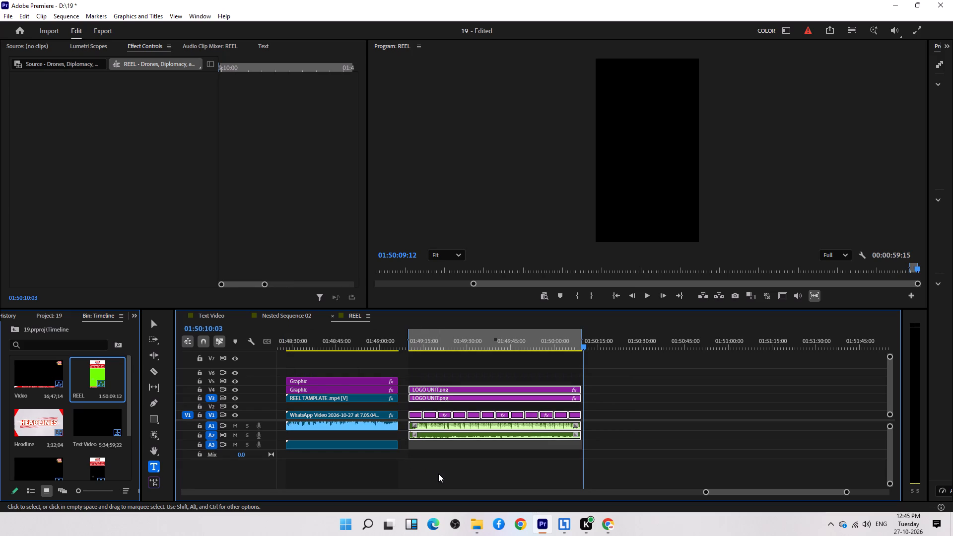
pyautogui.hotkey('ctrl', 'm')
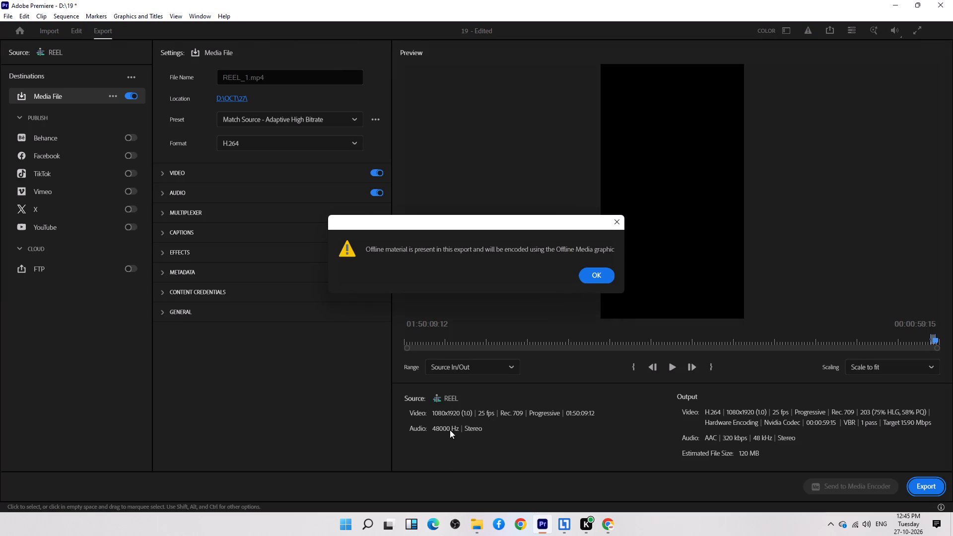
pyautogui.click(590, 278)
pyautogui.click(924, 490)
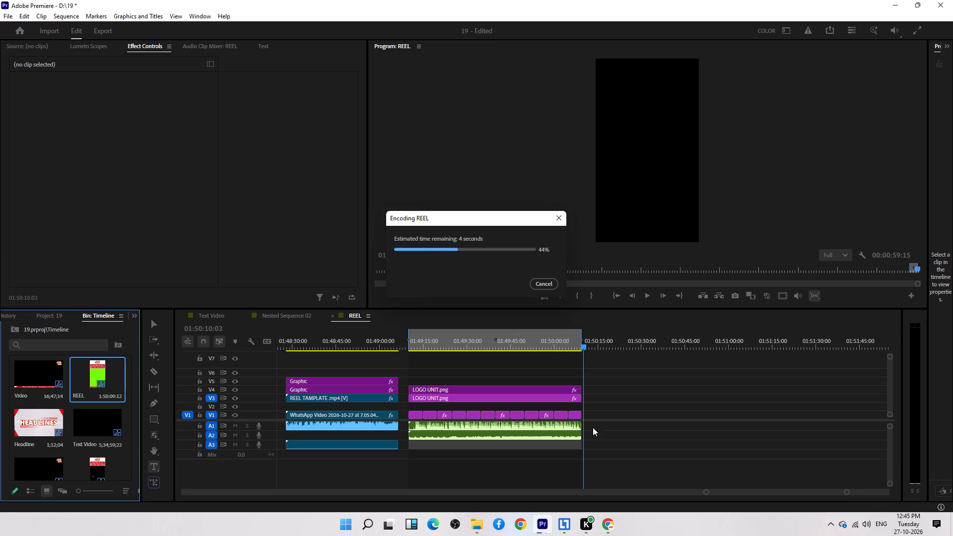
# Switch to Chrome and copy the YouTube SEO title from the ChatGPT news package on the Iran drone story.
pyautogui.click(613, 526)
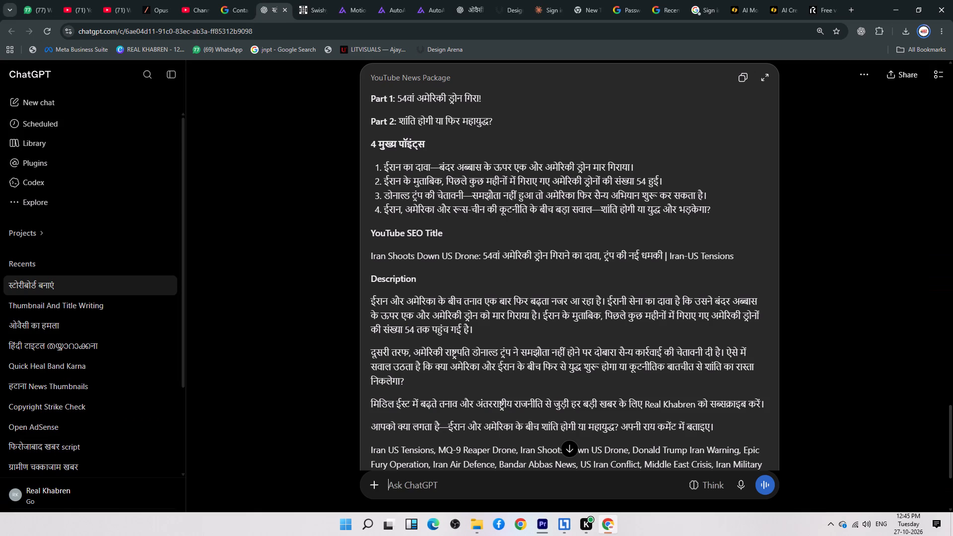
pyautogui.tripleClick(436, 257)
pyautogui.hotkey('ctrl', 'c')
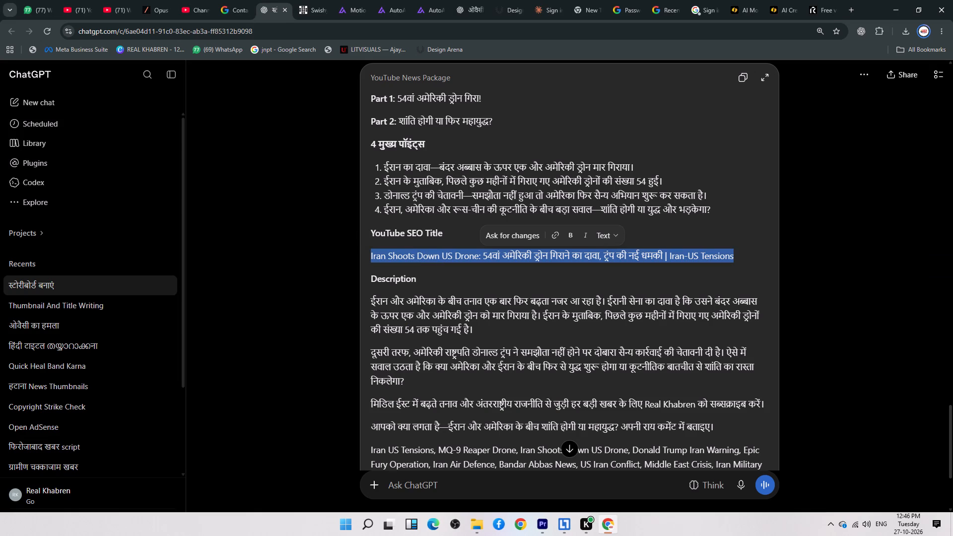
# Start a new video upload in YouTube Studio with the REEL_1 file from the OCT\27 folder.
pyautogui.click(195, 1)
pyautogui.click(875, 78)
pyautogui.click(848, 95)
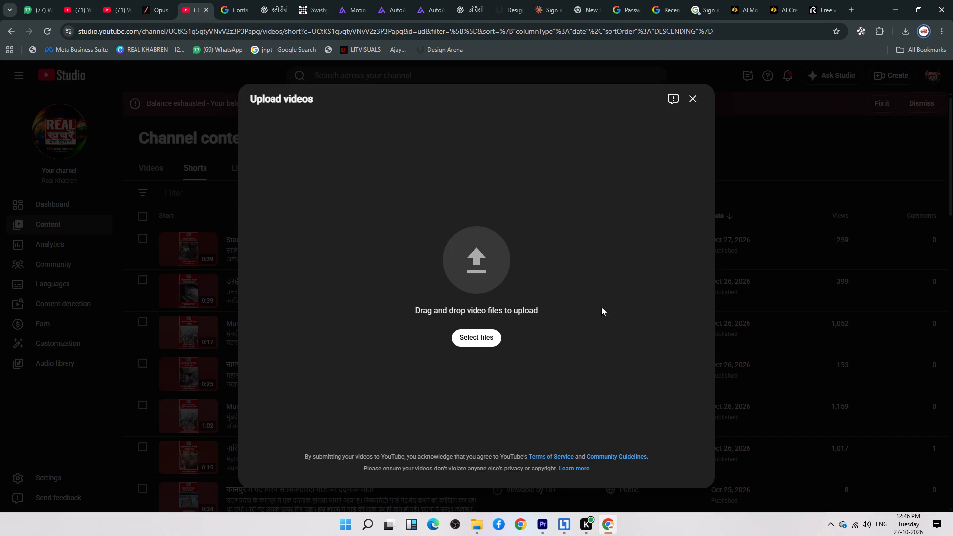
pyautogui.click(470, 342)
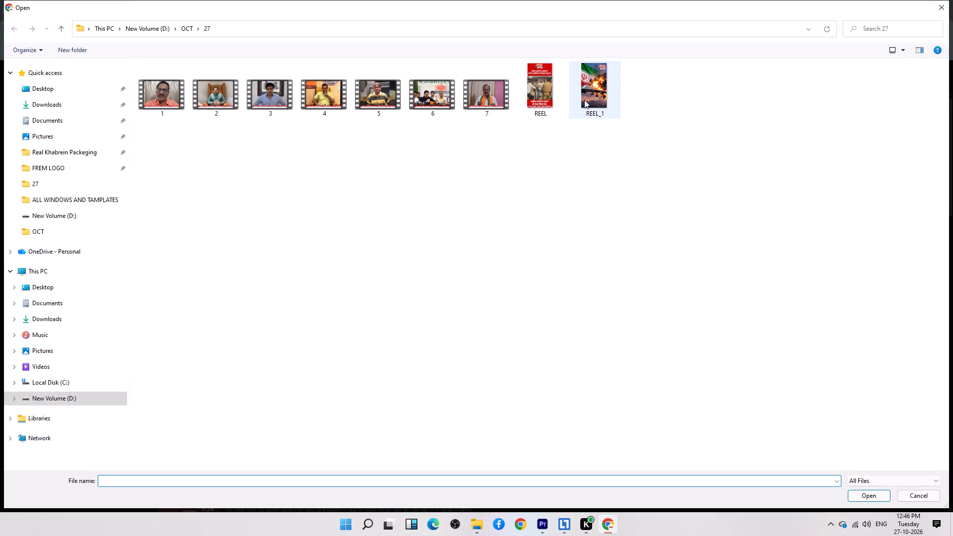
pyautogui.doubleClick(584, 100)
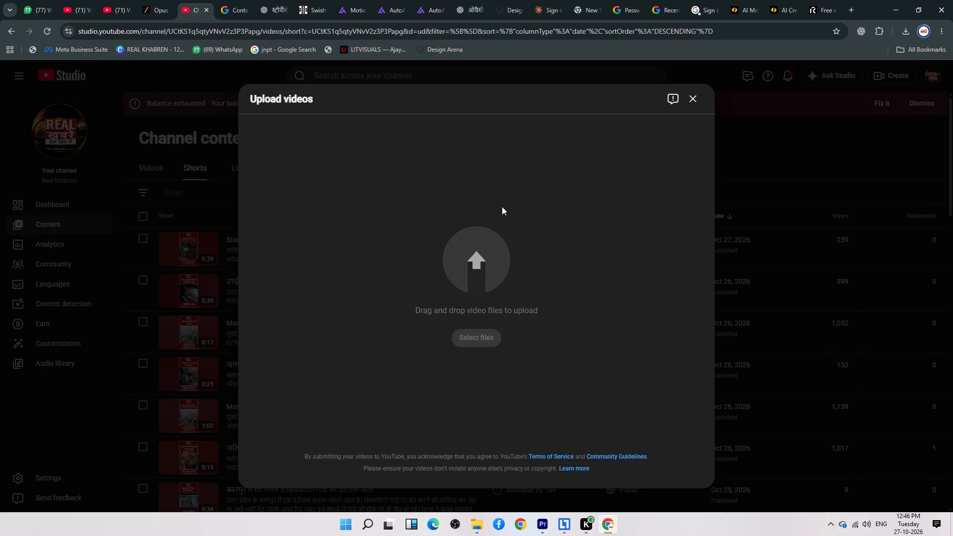
# Replace the video title with the copied title "Iran Shoots Down US Drone: 54वां अमेरिकी ड्रोन गिराने का दावा, ट्रंप की नई धमकी | Iran-US Tensions".
pyautogui.doubleClick(329, 207)
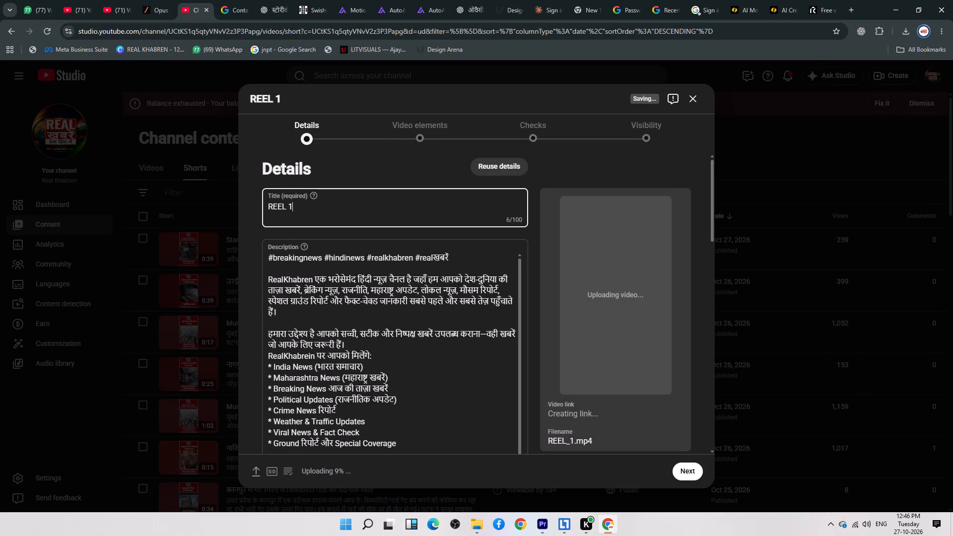
pyautogui.hotkey('ctrl', 'v')
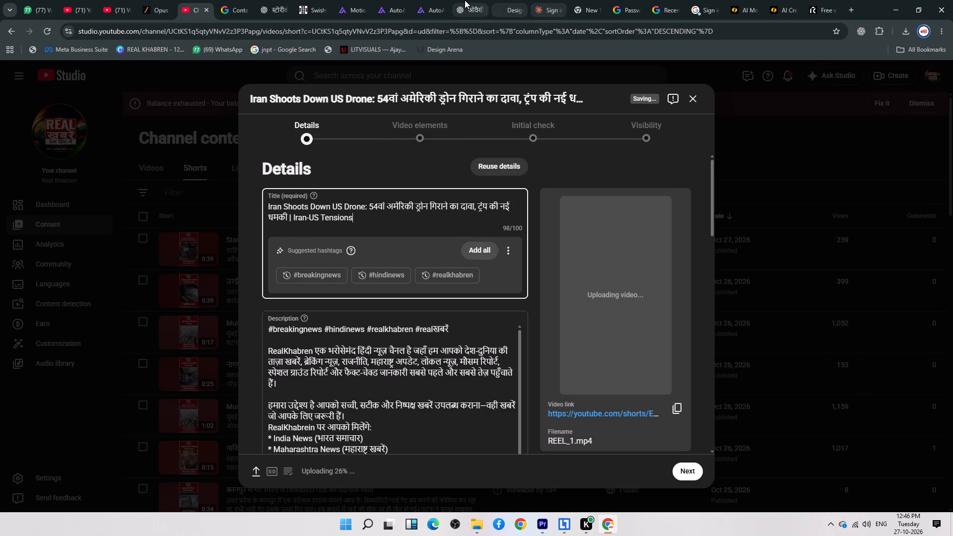
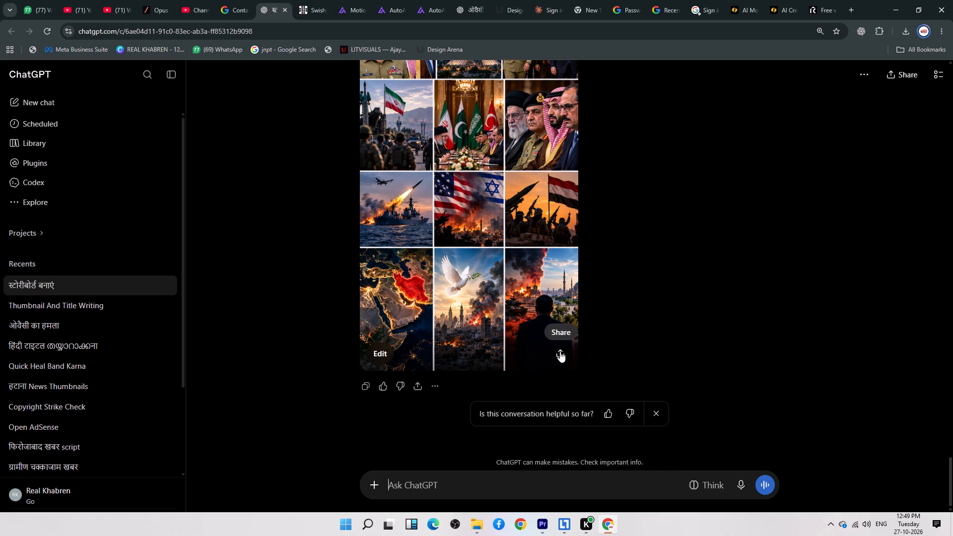
pyautogui.click(560, 351)
pyautogui.click(588, 413)
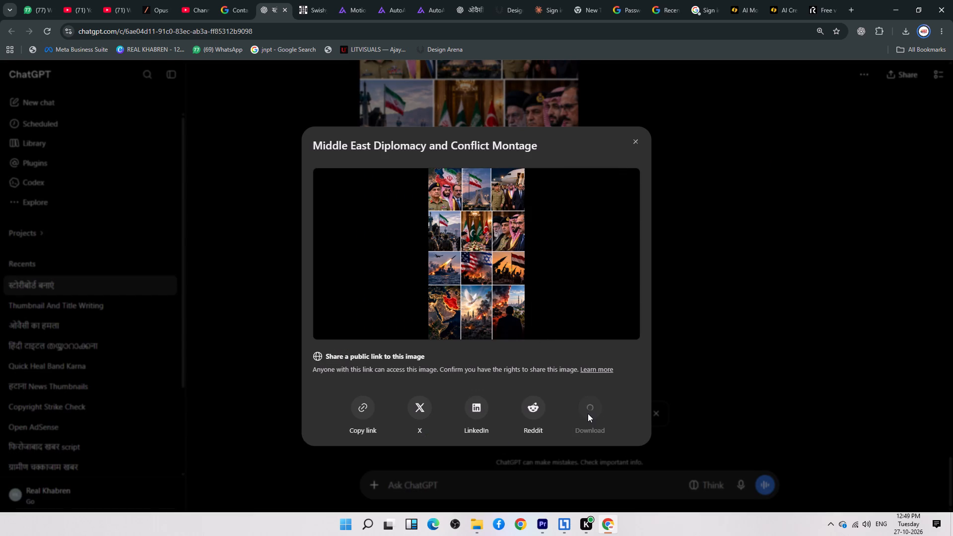
pyautogui.click(636, 144)
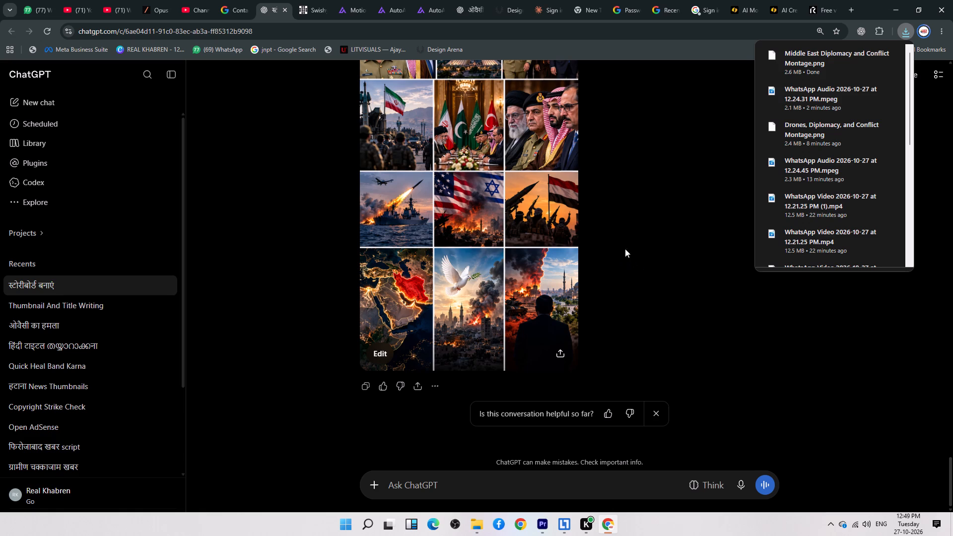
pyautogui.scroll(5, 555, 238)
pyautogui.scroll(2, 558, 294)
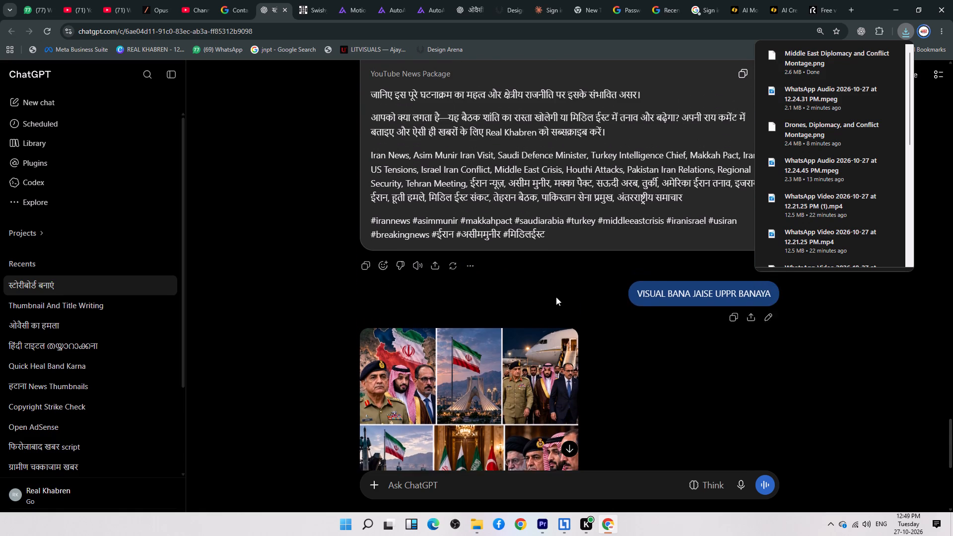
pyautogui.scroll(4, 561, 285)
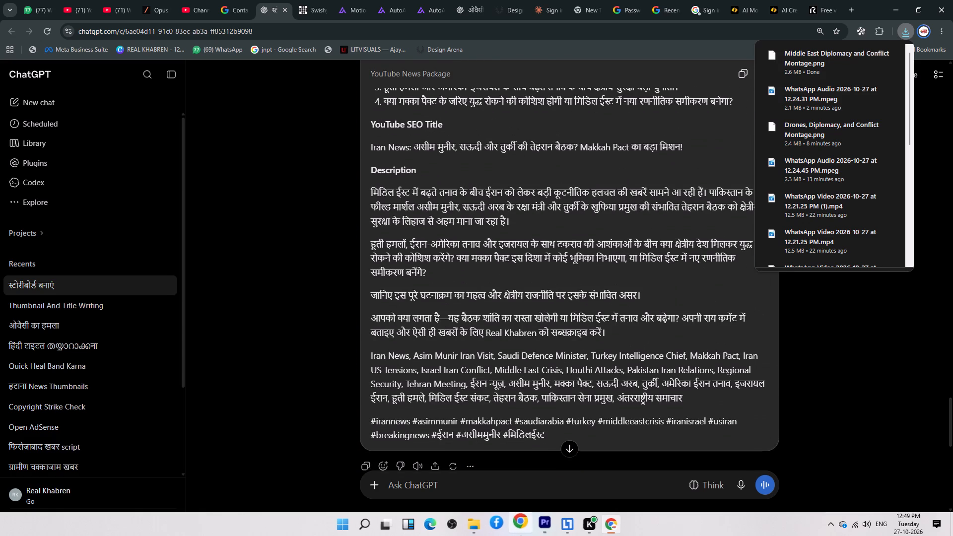
# Switch to Premiere and place the Middle East Diplomacy and Conflict Montage from Downloads on V1 of REEL, at the start of the last audio clip.
pyautogui.click(542, 524)
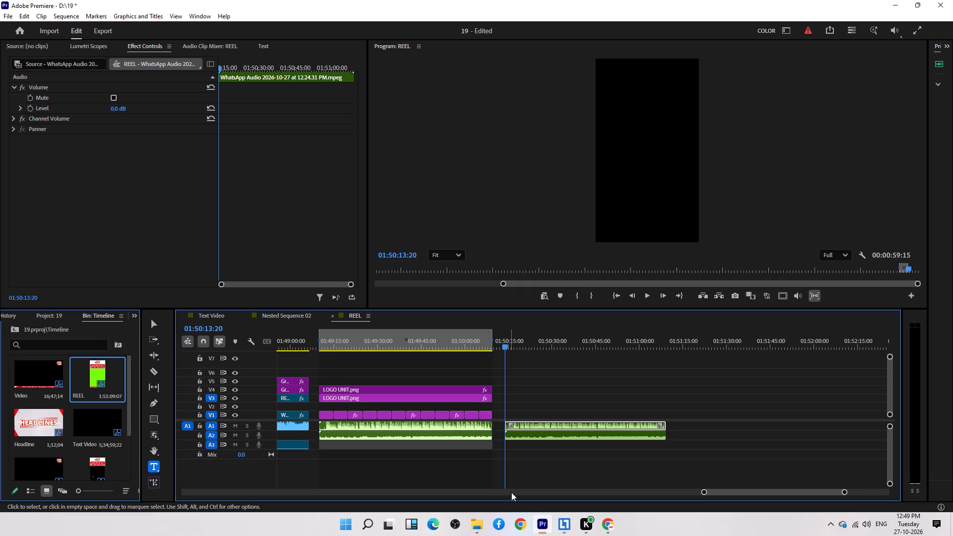
pyautogui.click(471, 523)
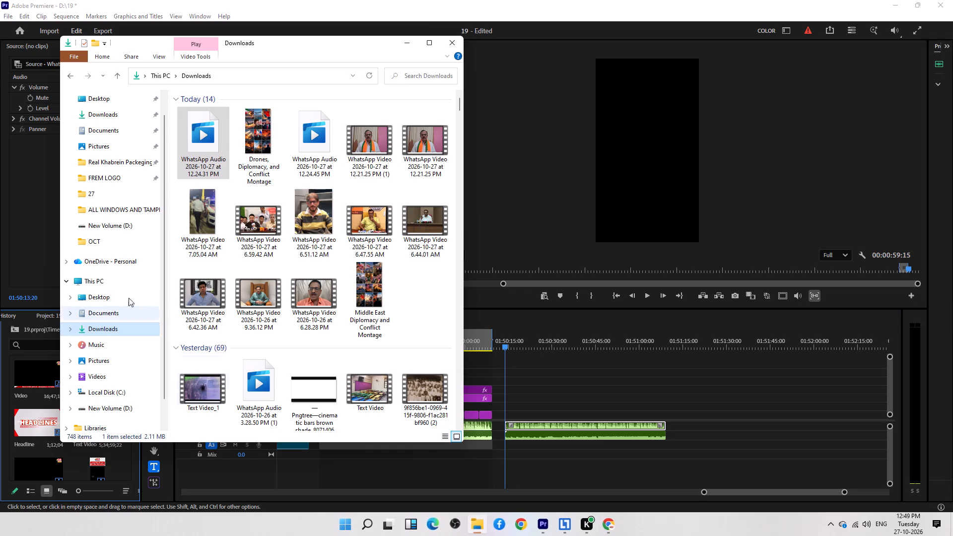
pyautogui.click(94, 330)
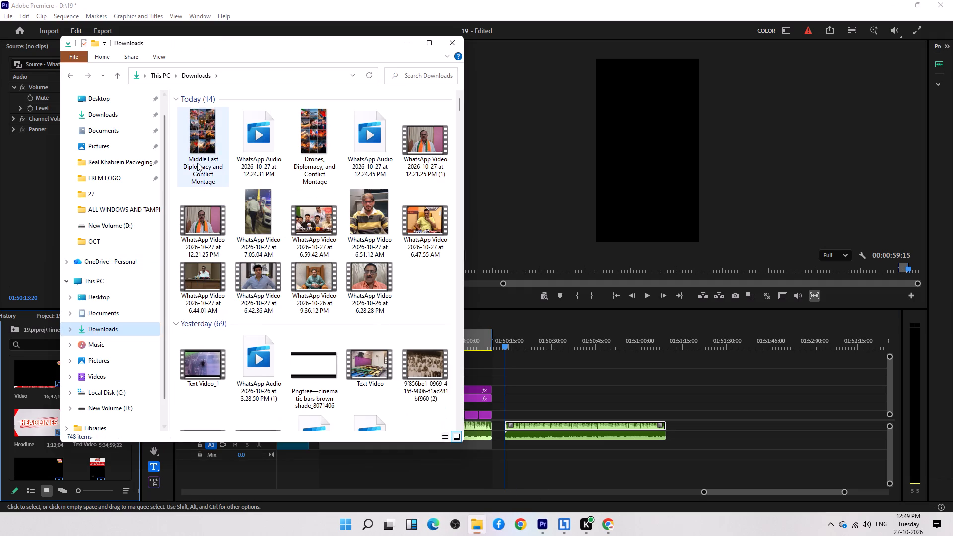
pyautogui.moveTo(212, 137); pyautogui.dragTo(507, 417)
pyautogui.moveTo(540, 399); pyautogui.dragTo(513, 415)
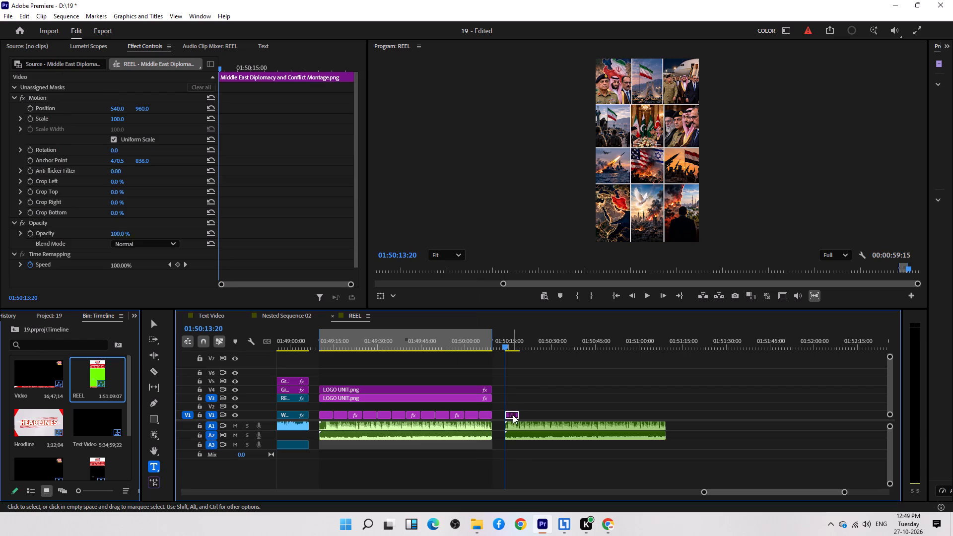
# Copy the montage clip and paste it repeatedly along V1 until the images cover the whole last audio clip.
pyautogui.hotkey('ctrl', 'c')
pyautogui.hotkey('ctrl', 'v')
pyautogui.hotkey('ctrl', 'v')
pyautogui.hotkey('ctrl', 'v')
pyautogui.hotkey('ctrl', 'v')
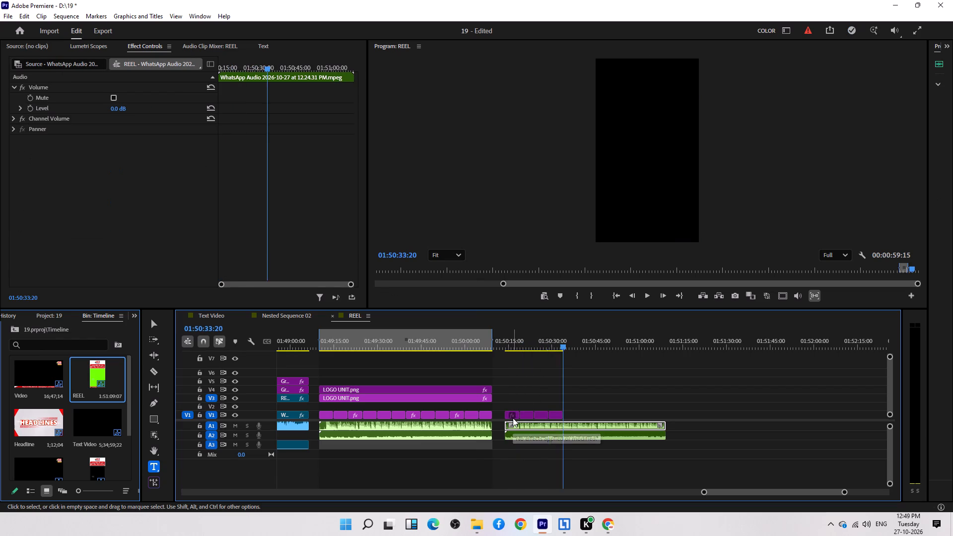
pyautogui.hotkey('ctrl', 'v')
pyautogui.hotkey('ctrl', 'v')
pyautogui.hotkey('ctrl', 'v')
pyautogui.hotkey('ctrl', 'v')
pyautogui.hotkey('ctrl', 'v')
pyautogui.hotkey('ctrl', 'v')
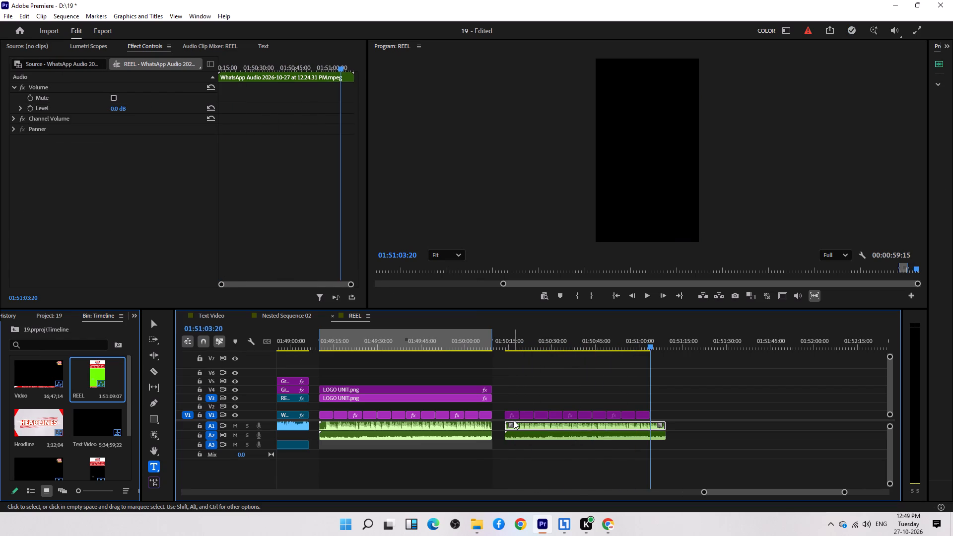
pyautogui.hotkey('ctrl', 'v')
# Frame the first montage clip on the three leaders before the Iran map, at scale 478.2 and position about 2092, 4250.
pyautogui.click(520, 346)
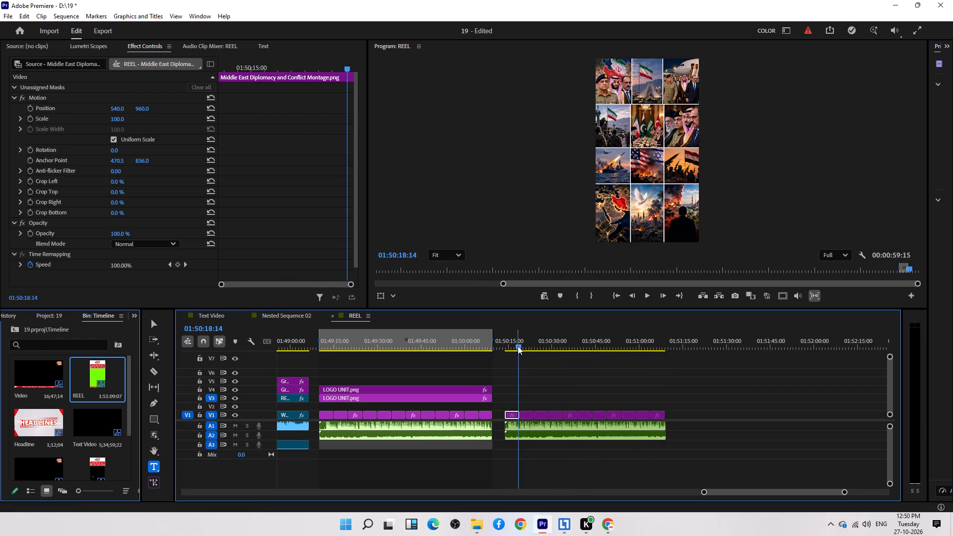
pyautogui.moveTo(516, 345); pyautogui.dragTo(511, 346)
pyautogui.click(81, 107)
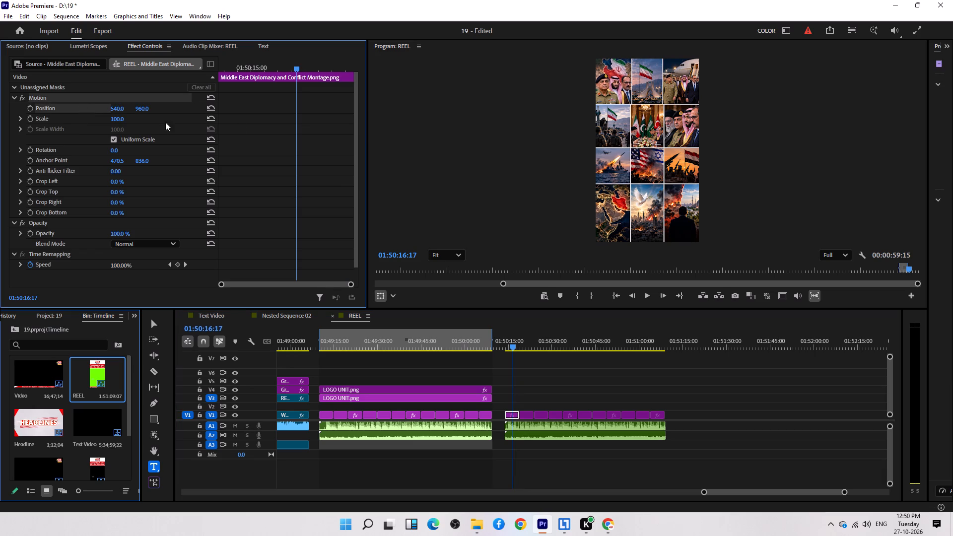
pyautogui.moveTo(701, 146); pyautogui.dragTo(930, 175)
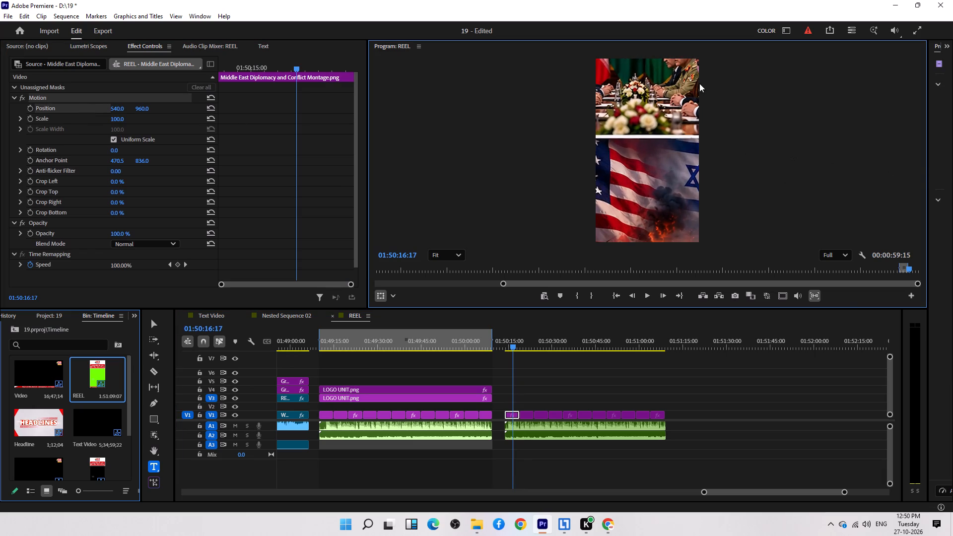
pyautogui.moveTo(701, 85); pyautogui.dragTo(867, 323)
pyautogui.moveTo(714, 101); pyautogui.dragTo(773, 223)
pyautogui.moveTo(745, 134); pyautogui.dragTo(707, 132)
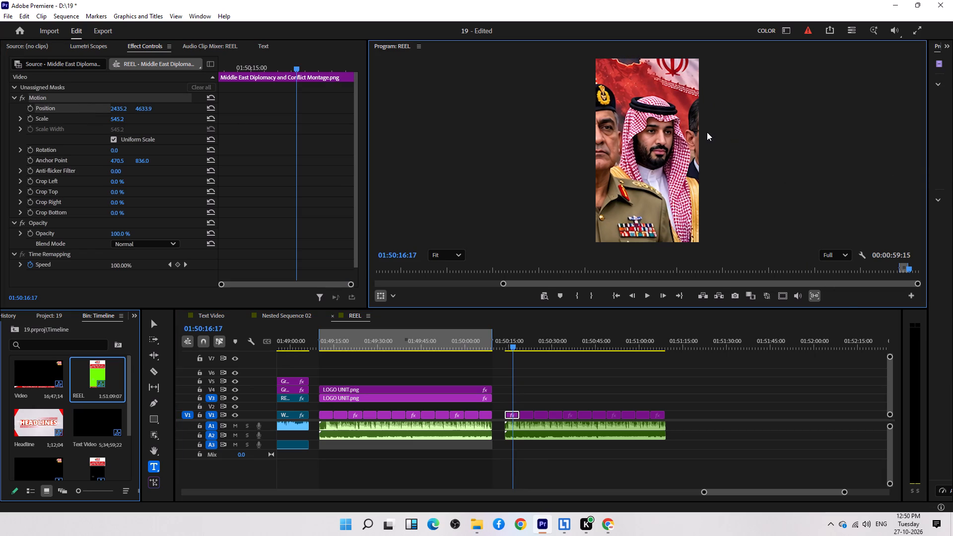
pyautogui.moveTo(707, 132); pyautogui.dragTo(709, 133)
pyautogui.moveTo(116, 121); pyautogui.dragTo(100, 126)
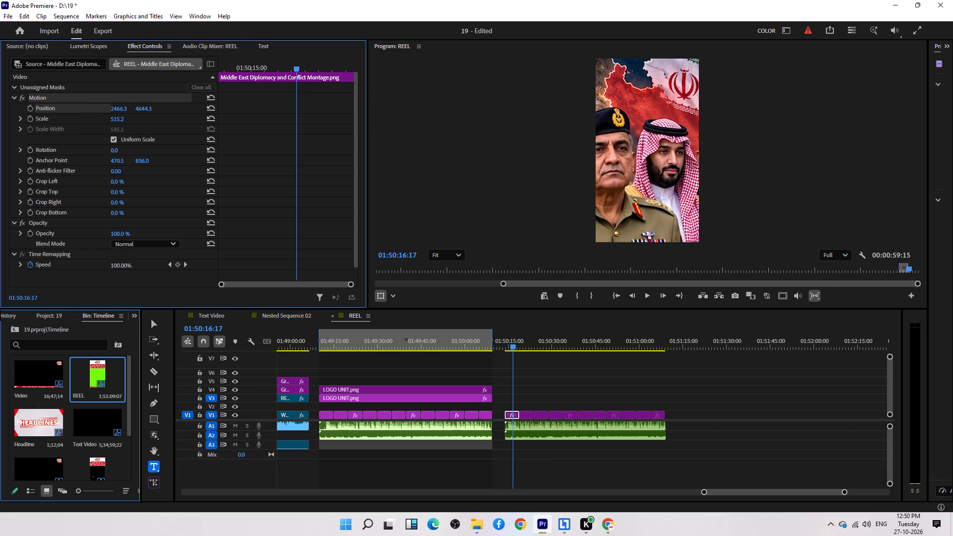
pyautogui.moveTo(100, 126); pyautogui.dragTo(83, 133)
pyautogui.moveTo(729, 164); pyautogui.dragTo(697, 142)
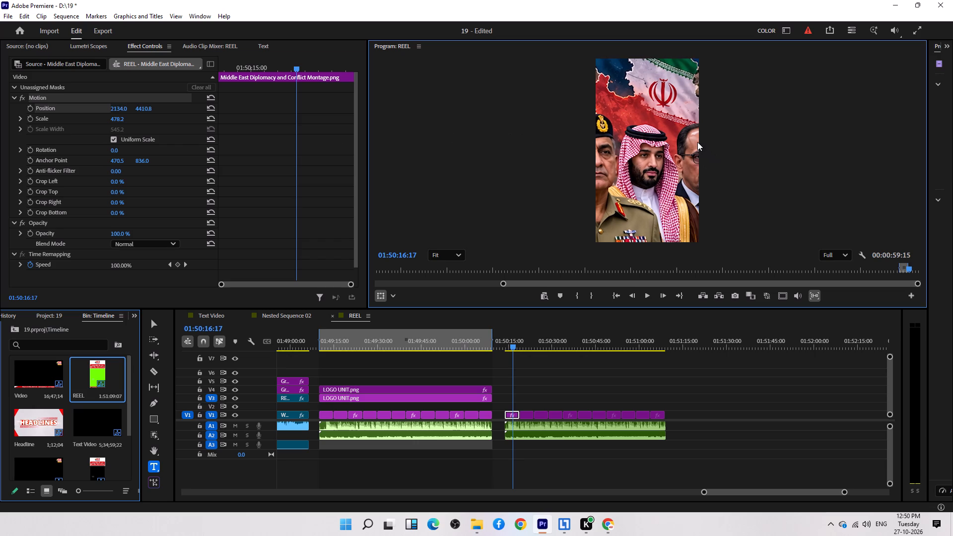
pyautogui.moveTo(697, 142); pyautogui.dragTo(693, 127)
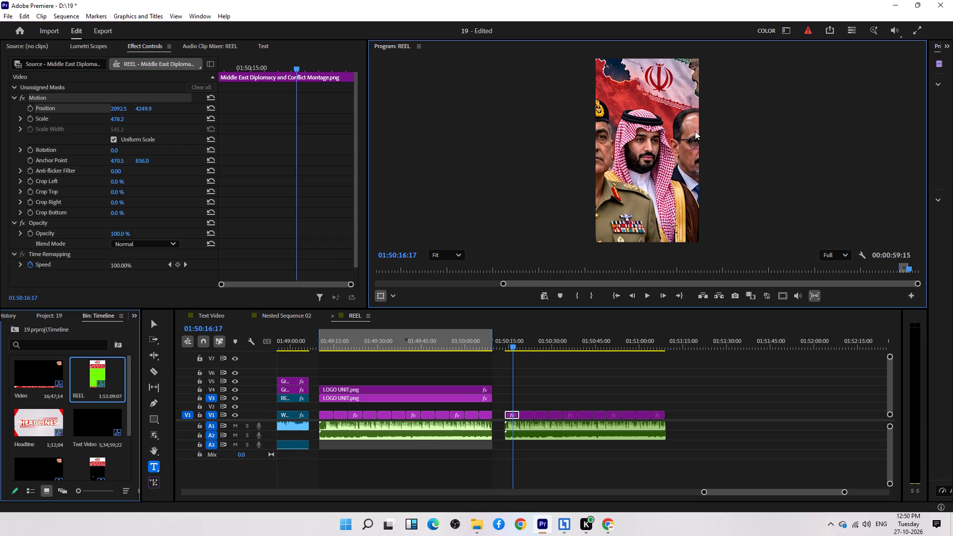
# Frame the second montage clip on the Iranian flag and tower panel, at scale 451 and position 540, 4331.
pyautogui.click(525, 343)
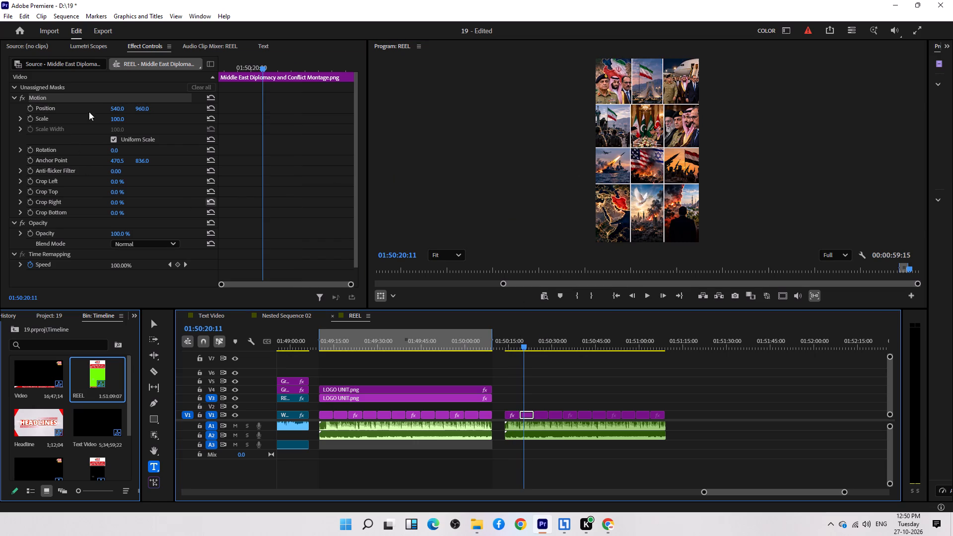
pyautogui.moveTo(117, 118); pyautogui.dragTo(240, 117)
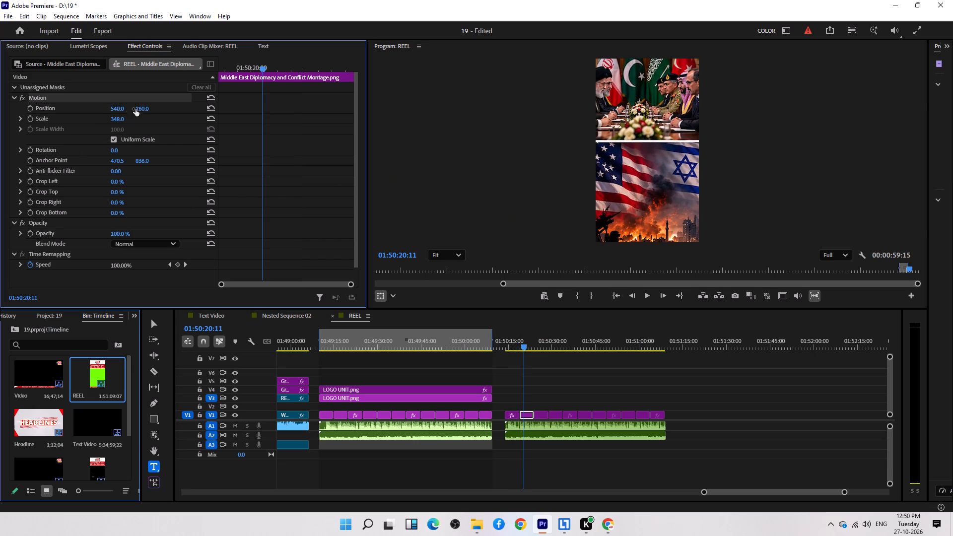
pyautogui.moveTo(150, 107); pyautogui.dragTo(357, 103)
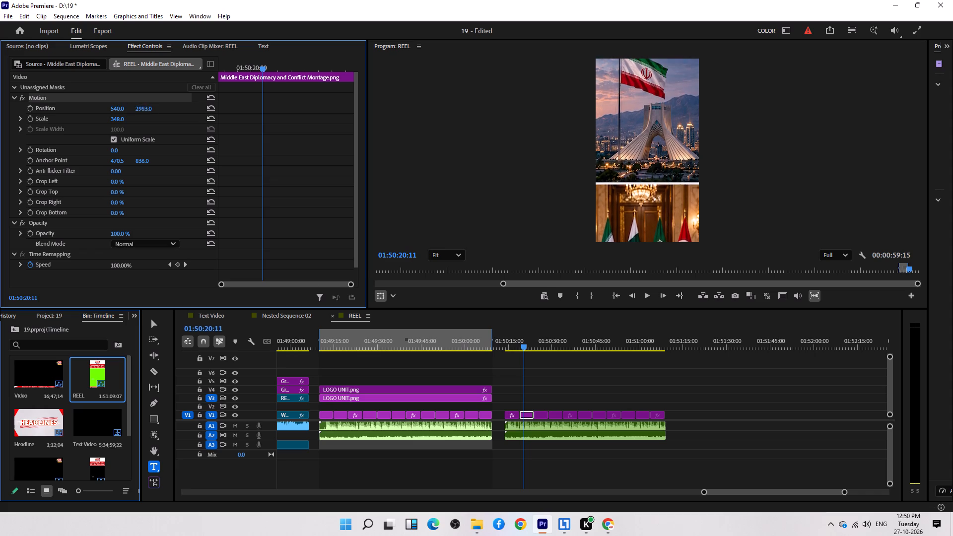
pyautogui.moveTo(357, 103); pyautogui.dragTo(157, 96)
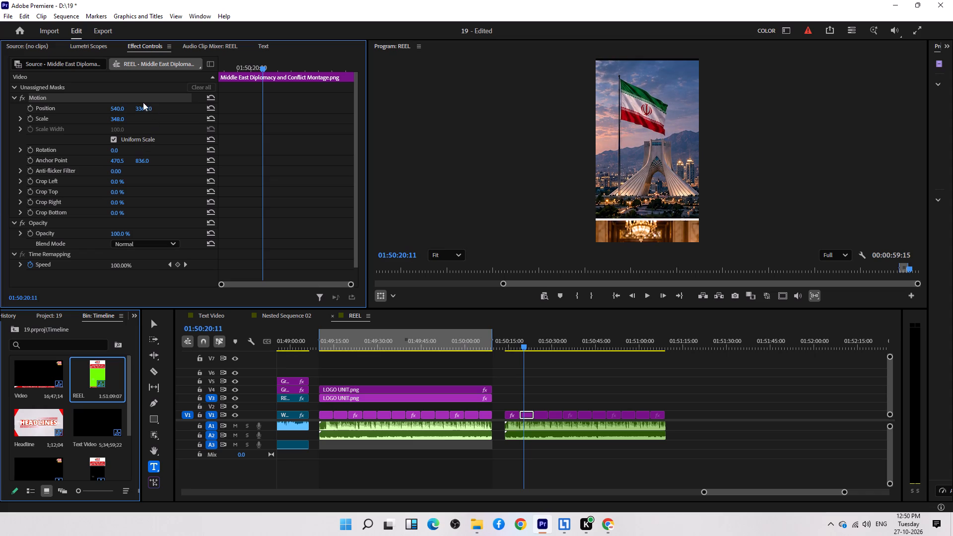
pyautogui.moveTo(139, 103); pyautogui.dragTo(183, 98)
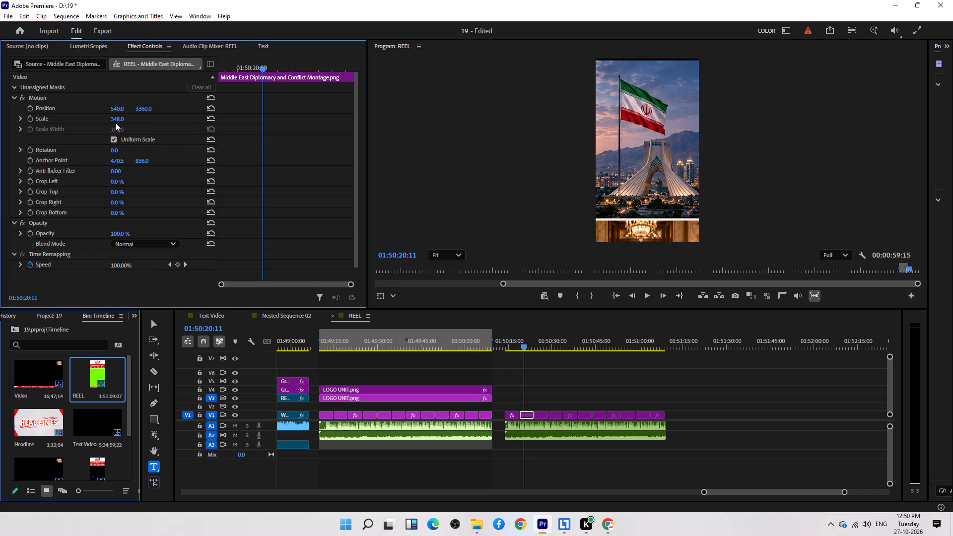
pyautogui.moveTo(115, 123); pyautogui.dragTo(185, 119)
pyautogui.moveTo(116, 118); pyautogui.dragTo(167, 119)
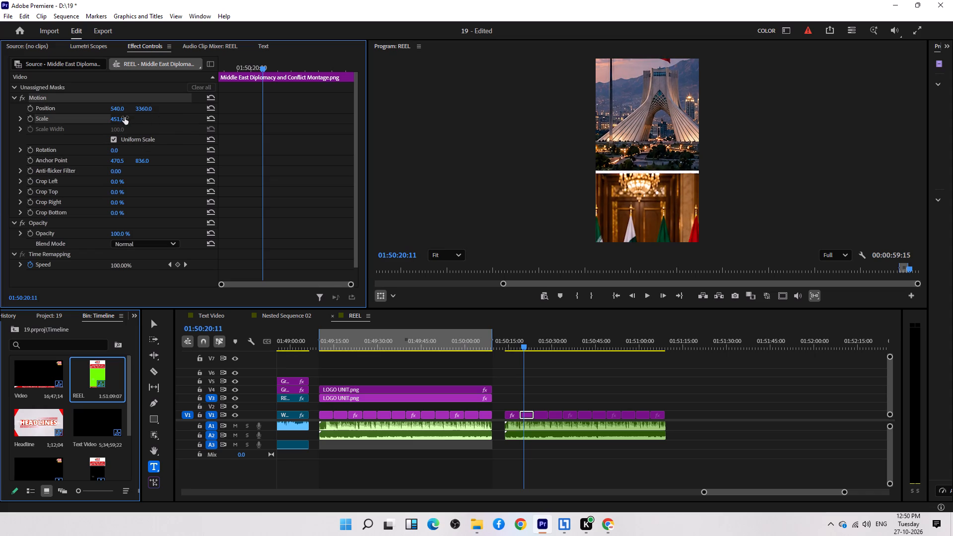
pyautogui.moveTo(140, 108); pyautogui.dragTo(172, 113)
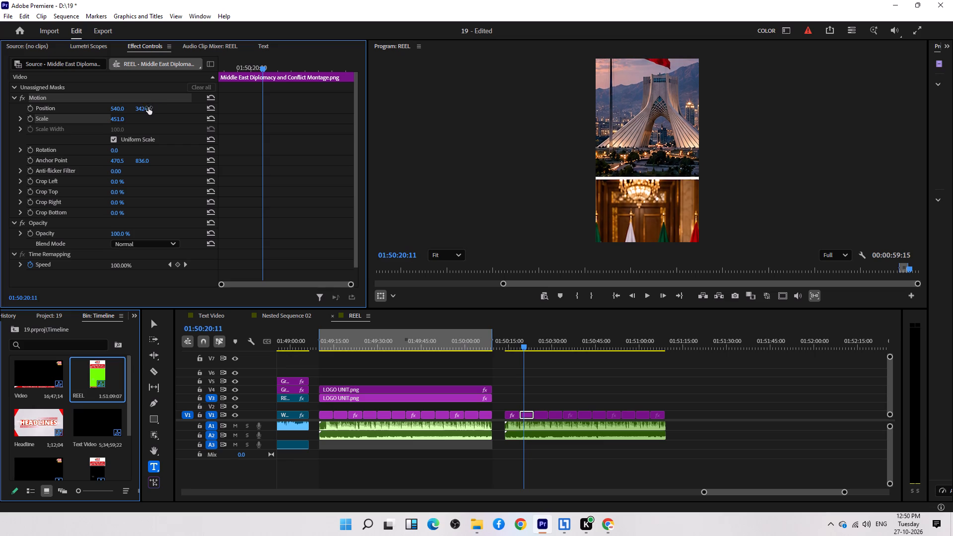
pyautogui.moveTo(139, 108); pyautogui.dragTo(599, 114)
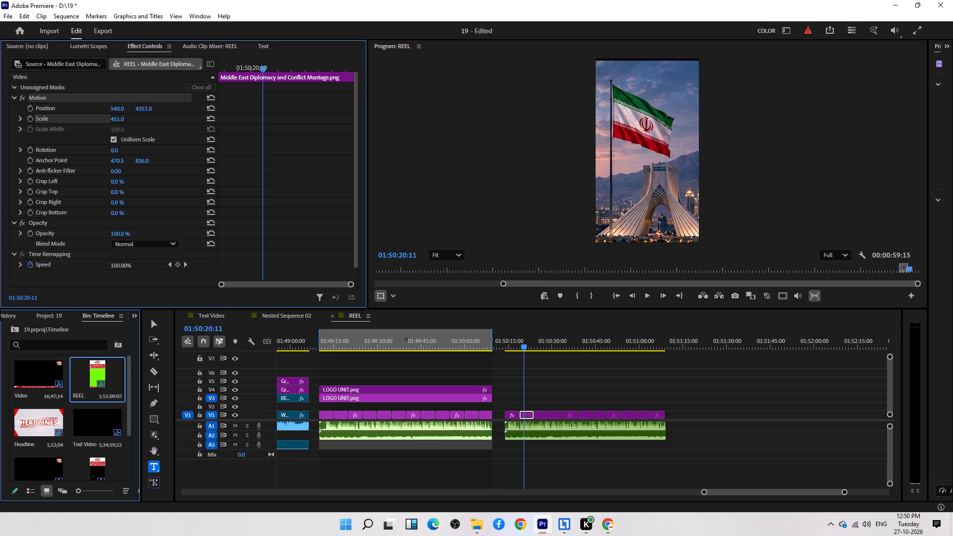
pyautogui.moveTo(599, 114); pyautogui.dragTo(590, 116)
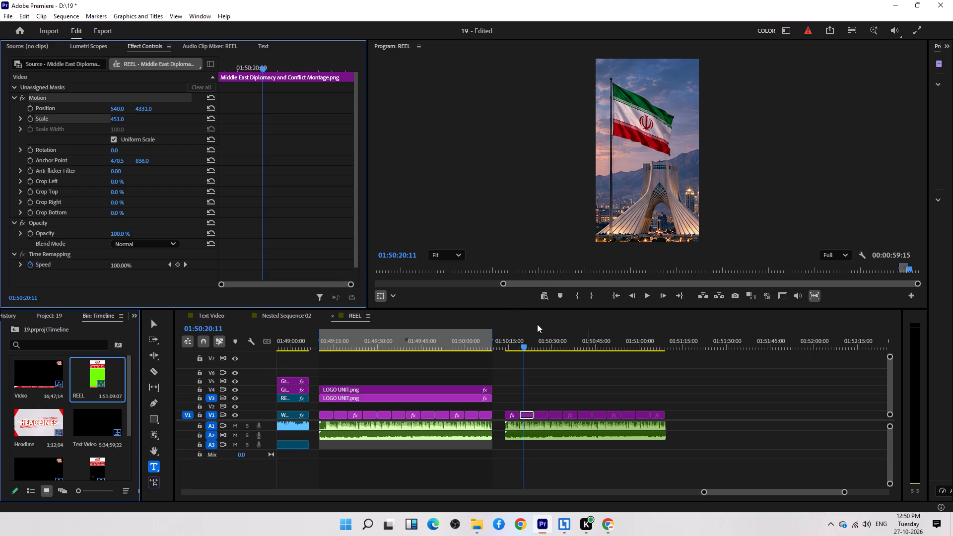
# Frame the third montage clip on the delegation walking from the aircraft, enlarging it to scale 591.3 and repositioning it.
pyautogui.click(541, 341)
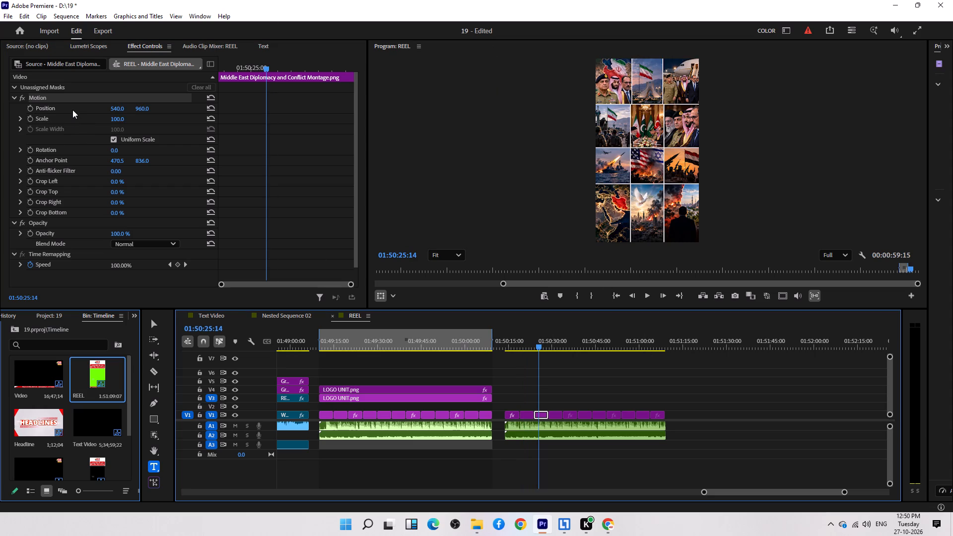
pyautogui.click(72, 110)
pyautogui.moveTo(700, 150); pyautogui.dragTo(952, 151)
pyautogui.moveTo(765, 130); pyautogui.dragTo(669, 195)
pyautogui.moveTo(634, 168); pyautogui.dragTo(563, 264)
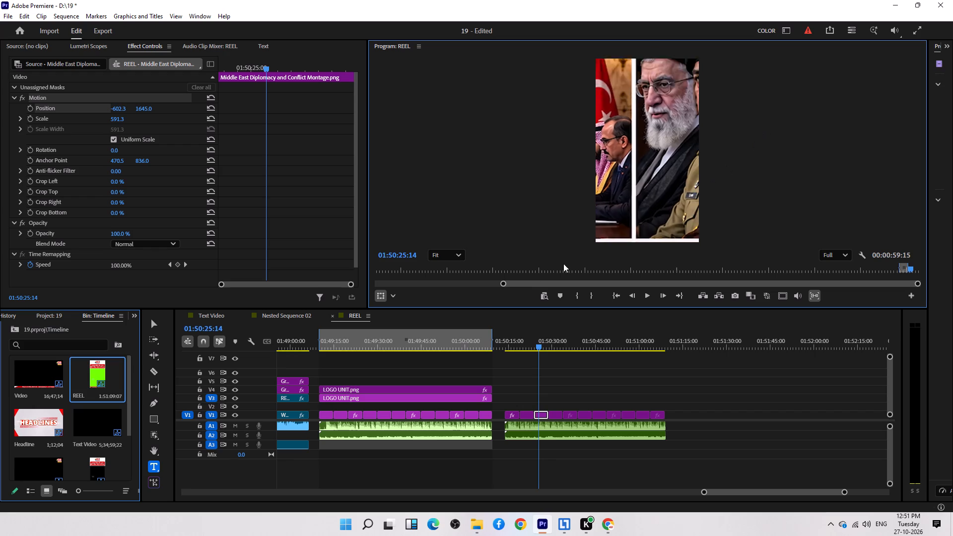
pyautogui.moveTo(563, 264); pyautogui.dragTo(515, 292)
pyautogui.moveTo(689, 129); pyautogui.dragTo(694, 263)
pyautogui.moveTo(714, 129); pyautogui.dragTo(722, 175)
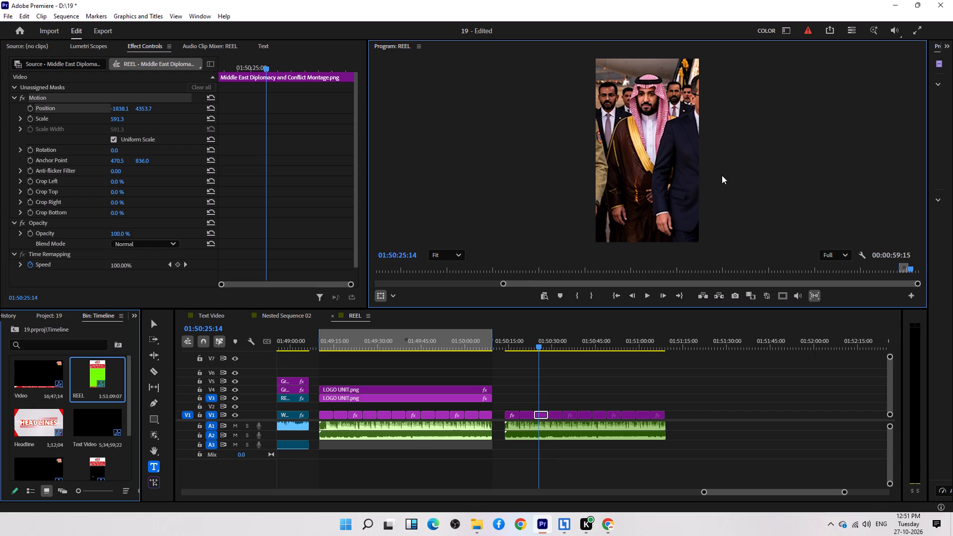
pyautogui.moveTo(722, 175); pyautogui.dragTo(713, 185)
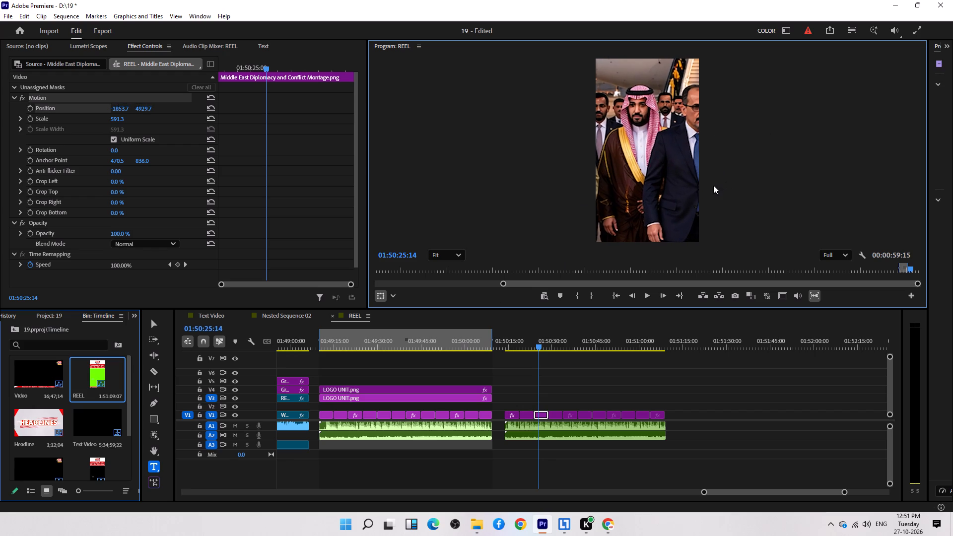
pyautogui.moveTo(713, 185); pyautogui.dragTo(703, 184)
# Frame the fourth montage clip on the Iranian flag and soldiers panel, at scale 436.5 and position about 2207, 2065.
pyautogui.click(563, 349)
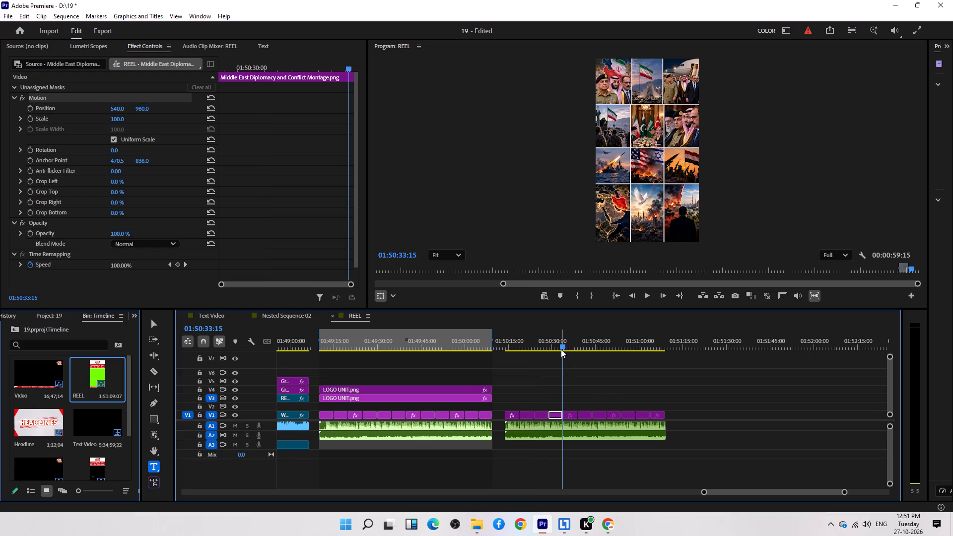
pyautogui.click(558, 349)
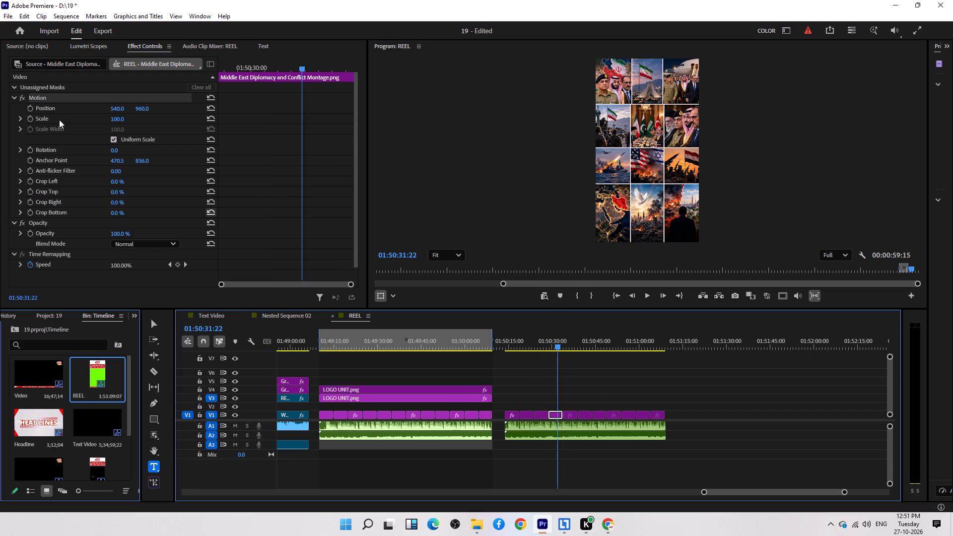
pyautogui.click(44, 109)
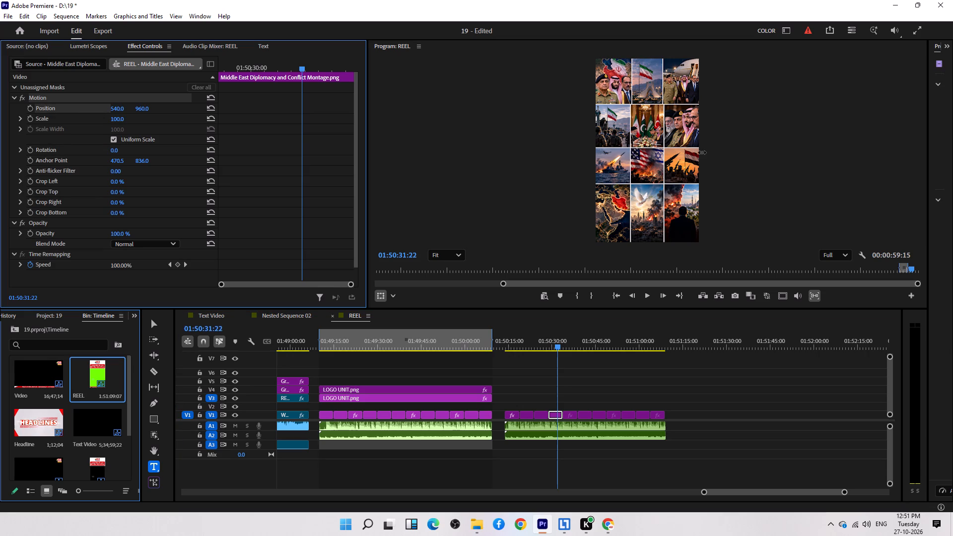
pyautogui.moveTo(702, 153); pyautogui.dragTo(877, 148)
pyautogui.moveTo(653, 127); pyautogui.dragTo(808, 193)
pyautogui.moveTo(725, 129); pyautogui.dragTo(728, 133)
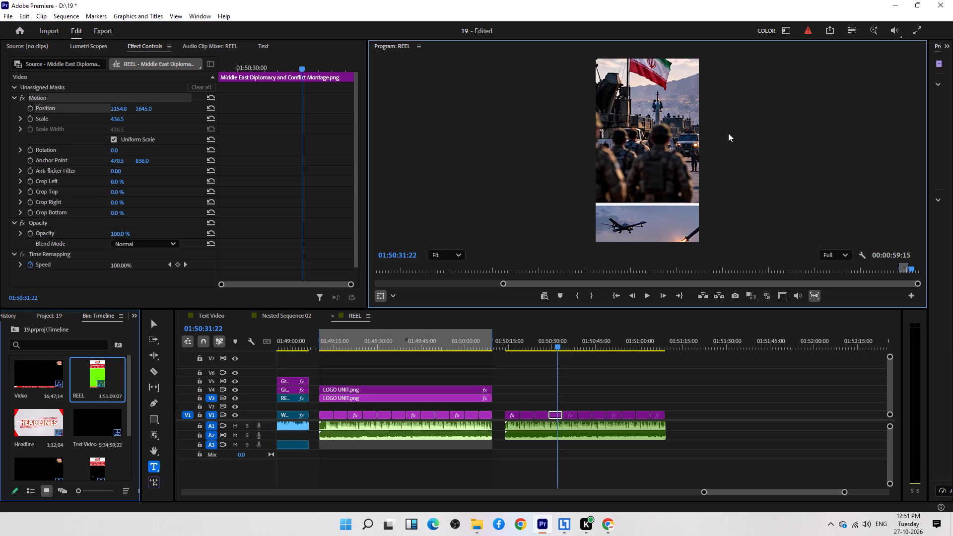
pyautogui.moveTo(728, 133); pyautogui.dragTo(730, 169)
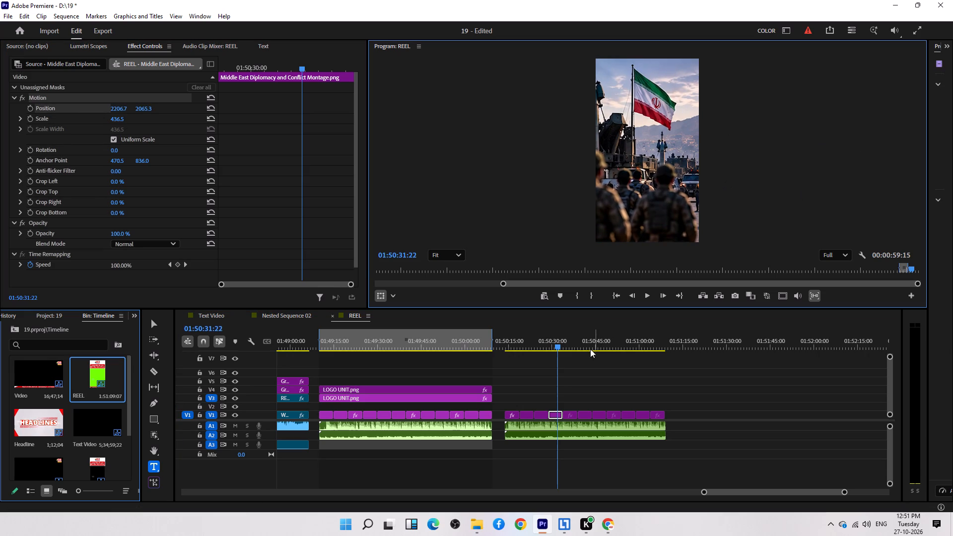
# Frame the fifth montage clip on the conference table with the national flags, enlarging it to scale 591.3 and moving it down.
pyautogui.click(564, 334)
pyautogui.click(574, 334)
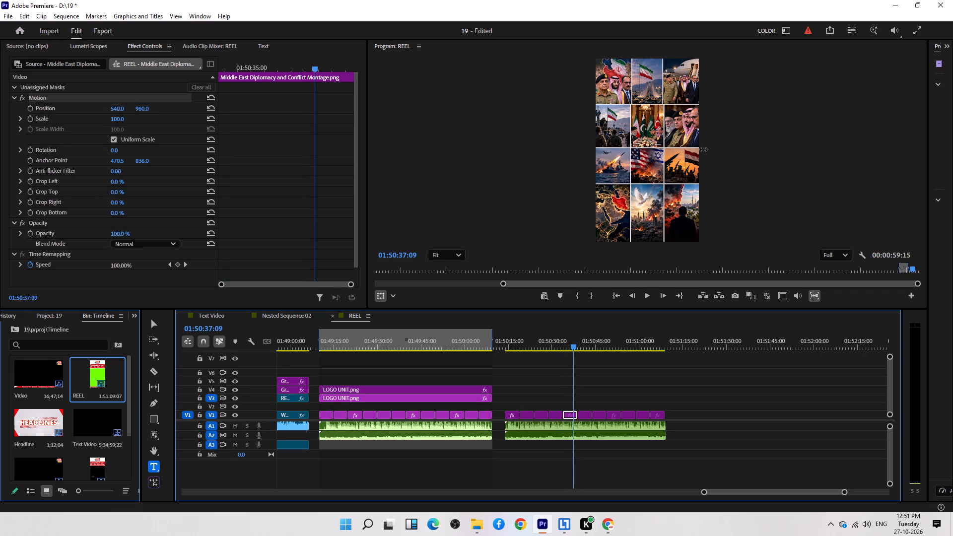
pyautogui.moveTo(704, 149); pyautogui.dragTo(952, 175)
pyautogui.moveTo(642, 125); pyautogui.dragTo(650, 203)
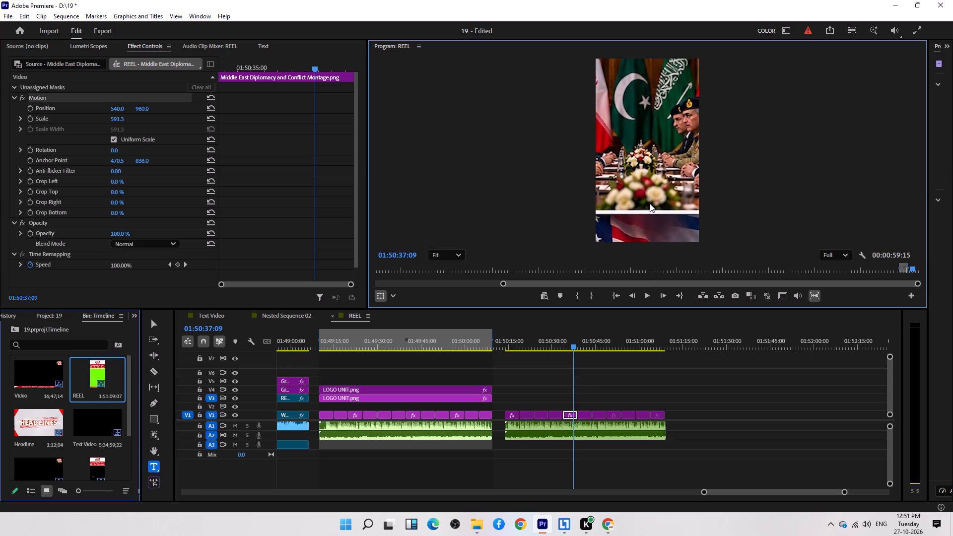
pyautogui.moveTo(650, 203); pyautogui.dragTo(660, 247)
# Frame the sixth montage clip on the side-by-side leaders' faces, at scale 500 and position about -1070, 2185.
pyautogui.click(585, 349)
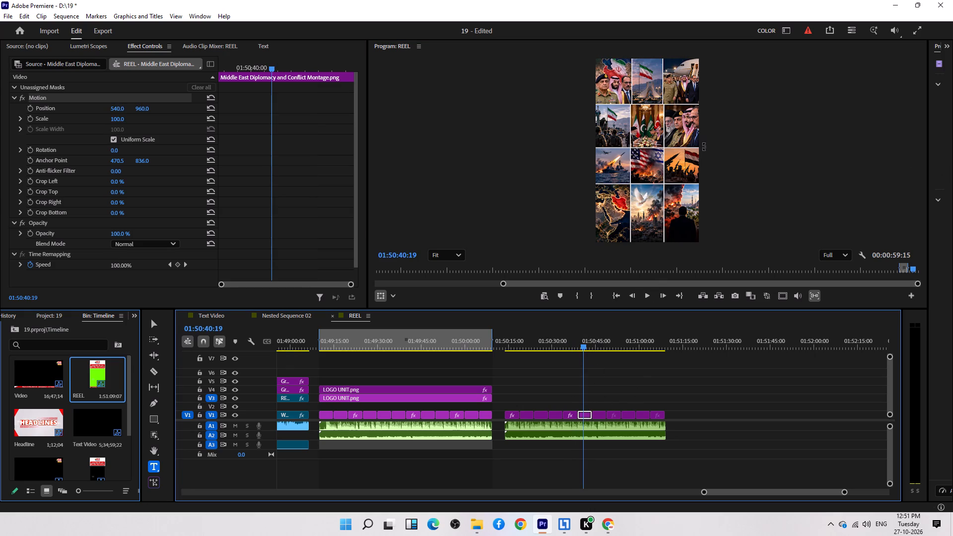
pyautogui.moveTo(702, 148); pyautogui.dragTo(905, 131)
pyautogui.moveTo(728, 125); pyautogui.dragTo(621, 173)
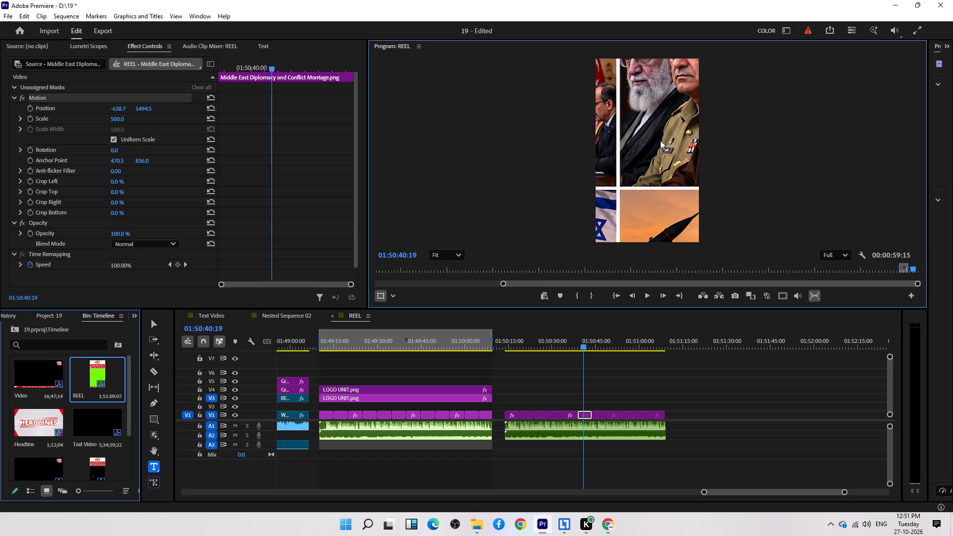
pyautogui.moveTo(661, 141); pyautogui.dragTo(619, 207)
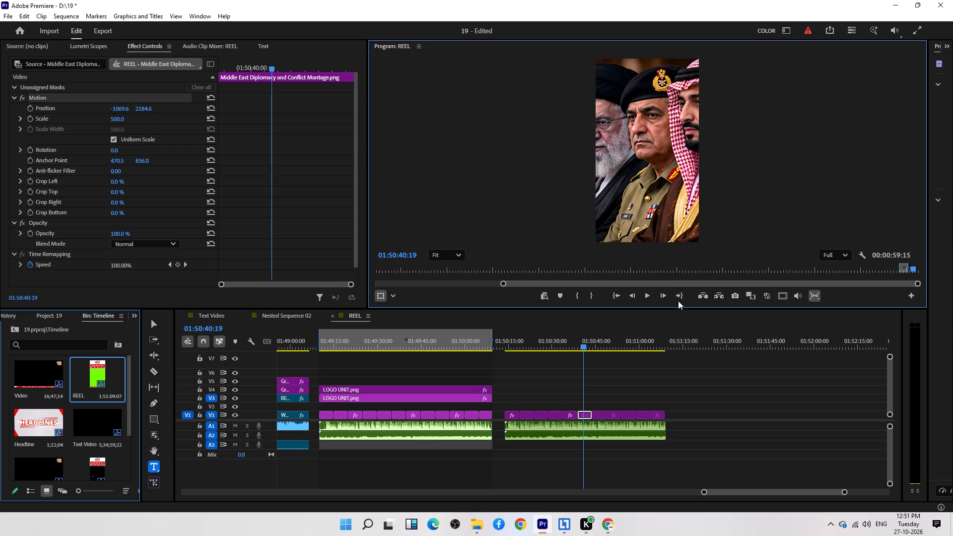
# Frame the seventh montage clip on the warship launching a missile, at scale 553.5 and position about 2217, 88.
pyautogui.click(598, 337)
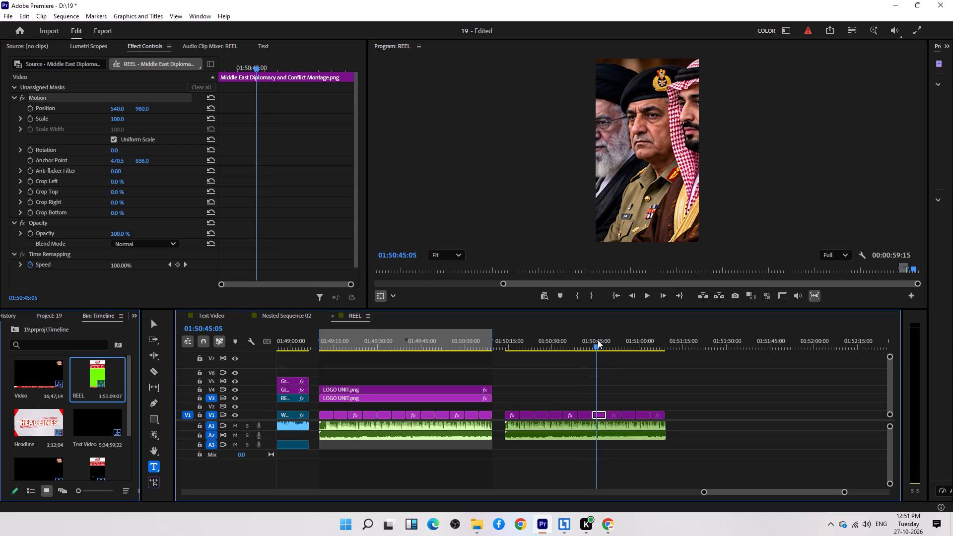
pyautogui.click(52, 109)
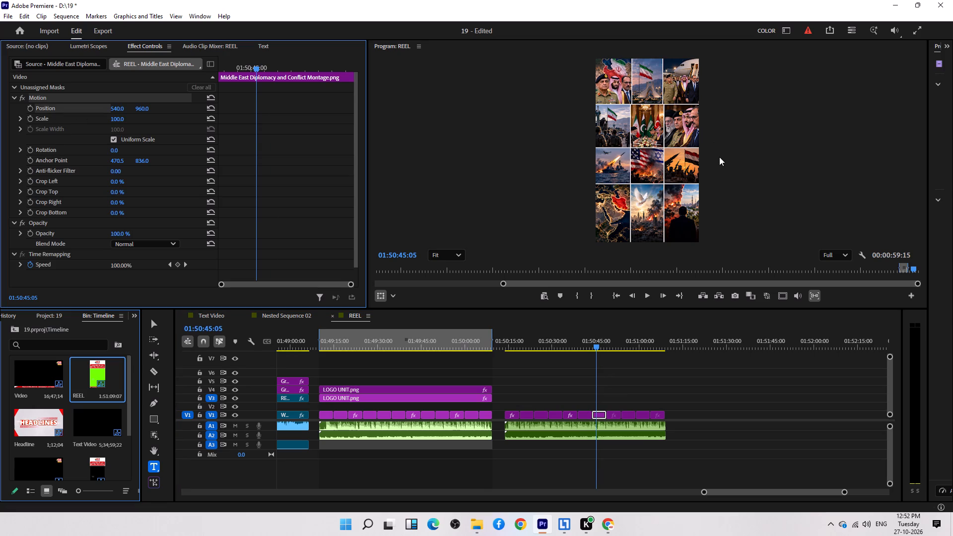
pyautogui.moveTo(704, 152); pyautogui.dragTo(920, 154)
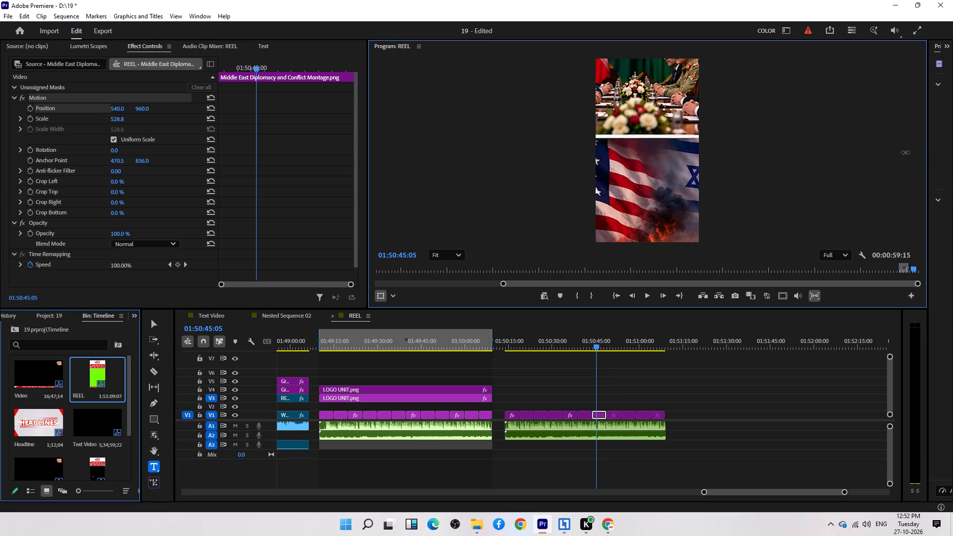
pyautogui.moveTo(658, 166); pyautogui.dragTo(816, 121)
pyautogui.moveTo(724, 131); pyautogui.dragTo(725, 97)
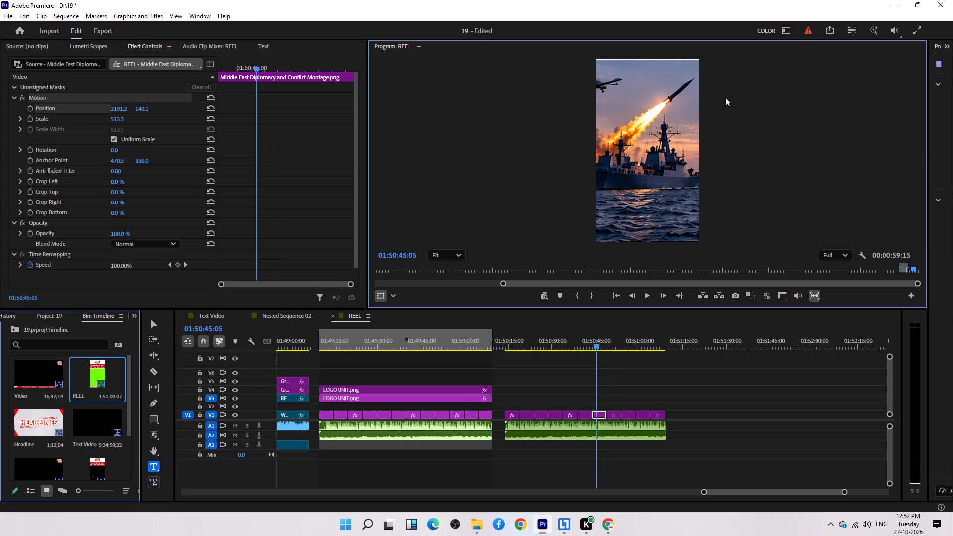
pyautogui.moveTo(725, 97); pyautogui.dragTo(728, 92)
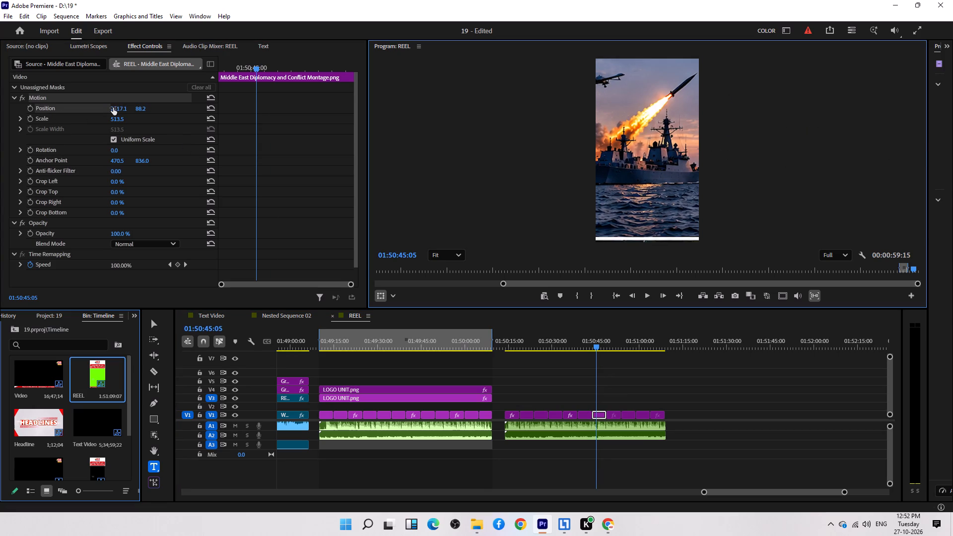
pyautogui.moveTo(116, 117); pyautogui.dragTo(136, 114)
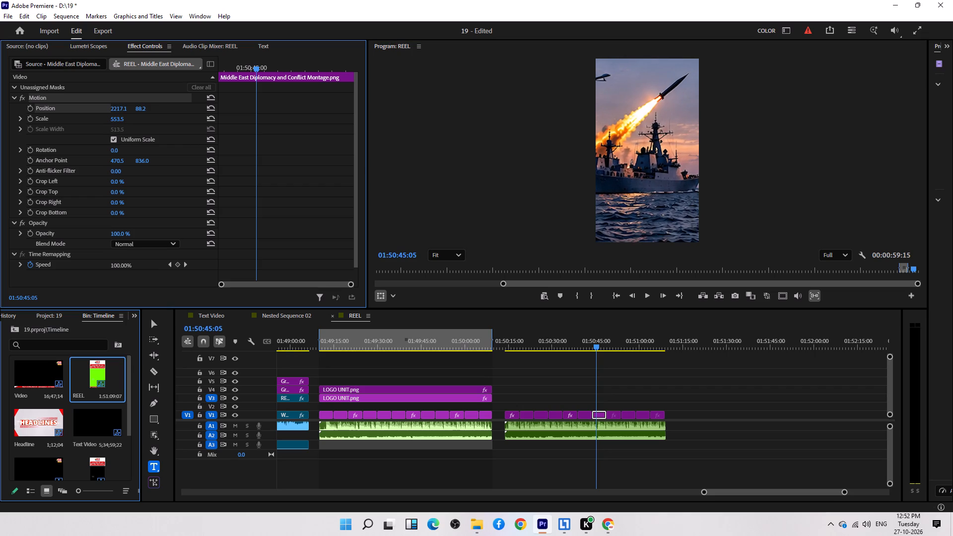
pyautogui.moveTo(136, 114); pyautogui.dragTo(136, 114)
# Frame the eighth montage clip on the American and Israeli flags over the burning city, at scale 563.5 and position about 540, 119.
pyautogui.click(614, 346)
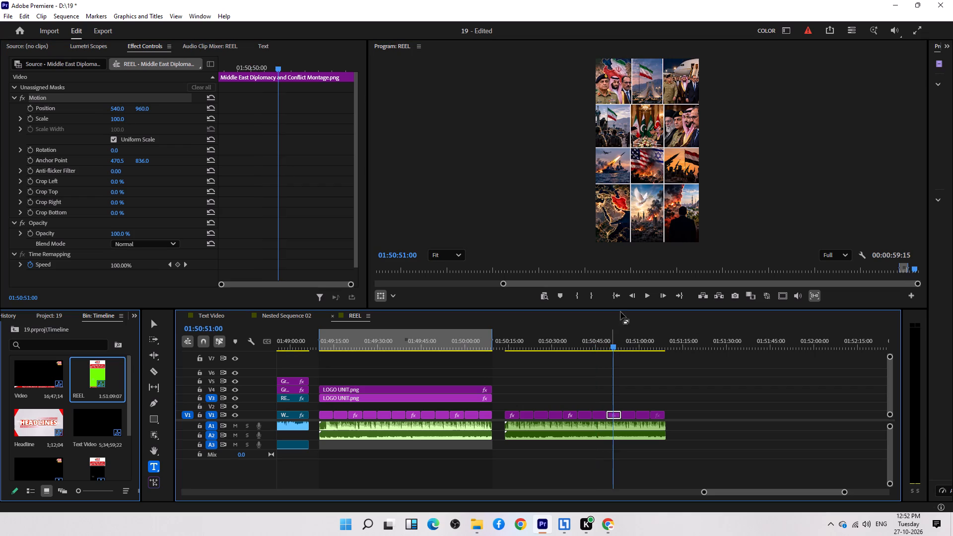
pyautogui.moveTo(704, 151); pyautogui.dragTo(938, 145)
pyautogui.moveTo(728, 155); pyautogui.dragTo(730, 78)
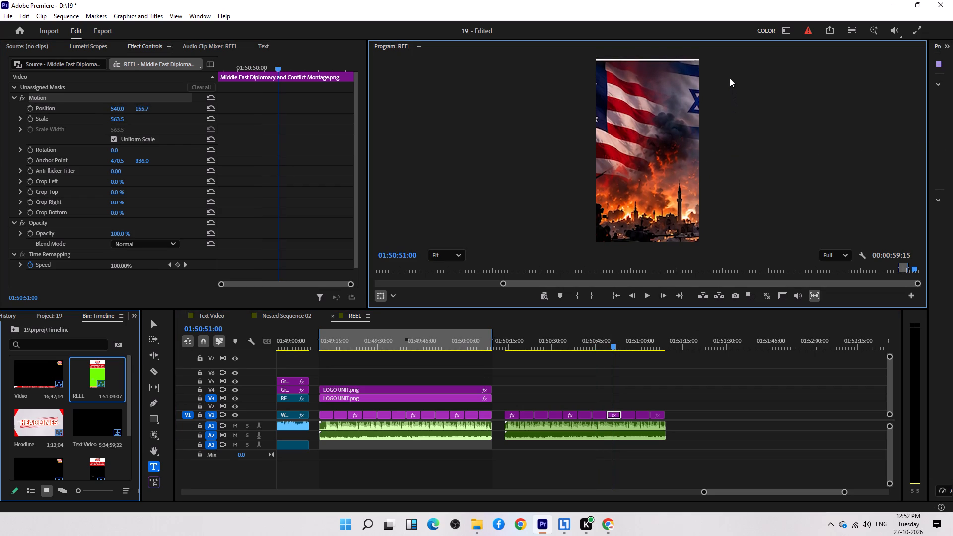
pyautogui.moveTo(730, 78); pyautogui.dragTo(728, 75)
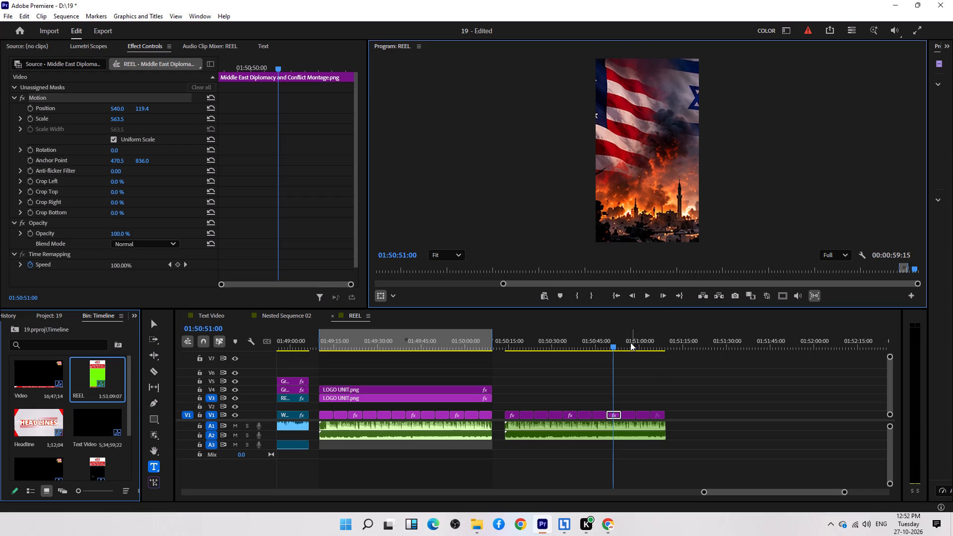
# Frame the ninth montage clip on the silhouetted fighters with the missile, at scale 570.2 and position about -1132, 78.
pyautogui.click(626, 339)
pyautogui.moveTo(701, 147); pyautogui.dragTo(714, 148)
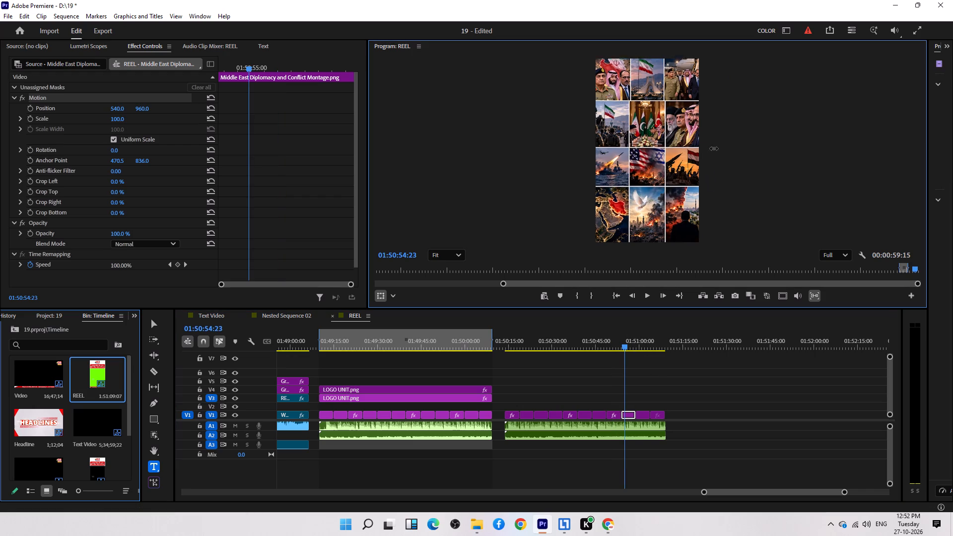
pyautogui.moveTo(714, 148); pyautogui.dragTo(889, 177)
pyautogui.moveTo(743, 174); pyautogui.dragTo(592, 97)
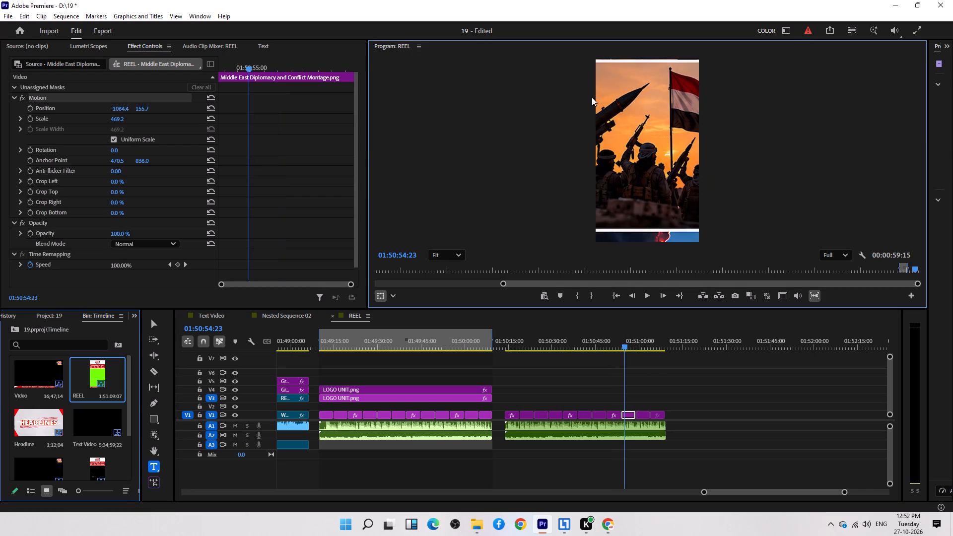
pyautogui.moveTo(592, 97); pyautogui.dragTo(596, 97)
pyautogui.moveTo(113, 118); pyautogui.dragTo(157, 115)
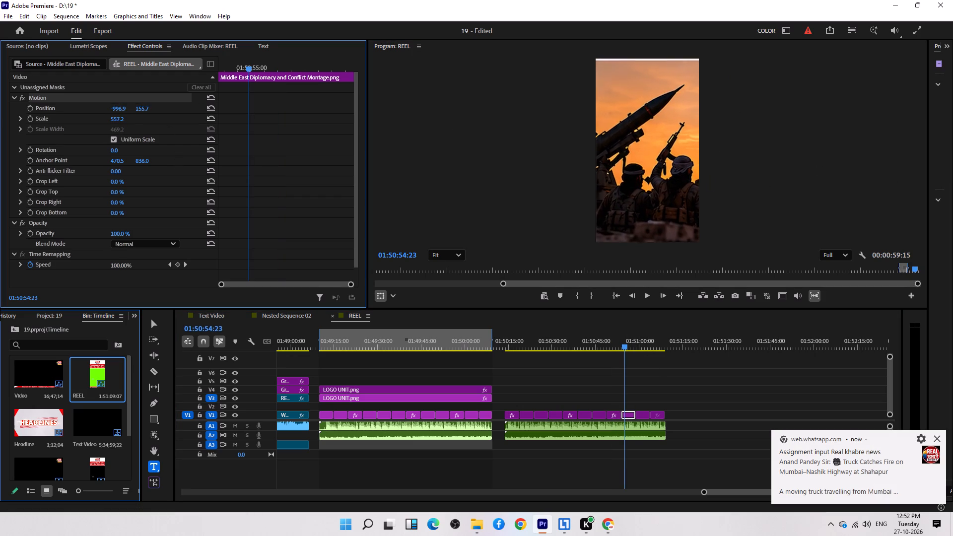
pyautogui.moveTo(157, 115); pyautogui.dragTo(166, 114)
pyautogui.moveTo(674, 148); pyautogui.dragTo(661, 140)
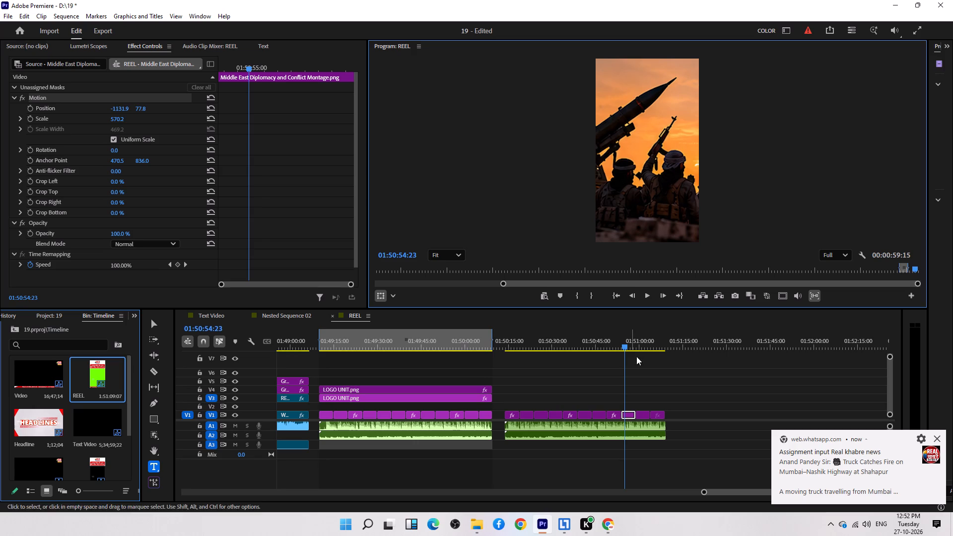
# Frame the tenth montage clip on the glowing map with the red-highlighted country, at scale 317.3 and position about 1714, -1123.
pyautogui.click(641, 340)
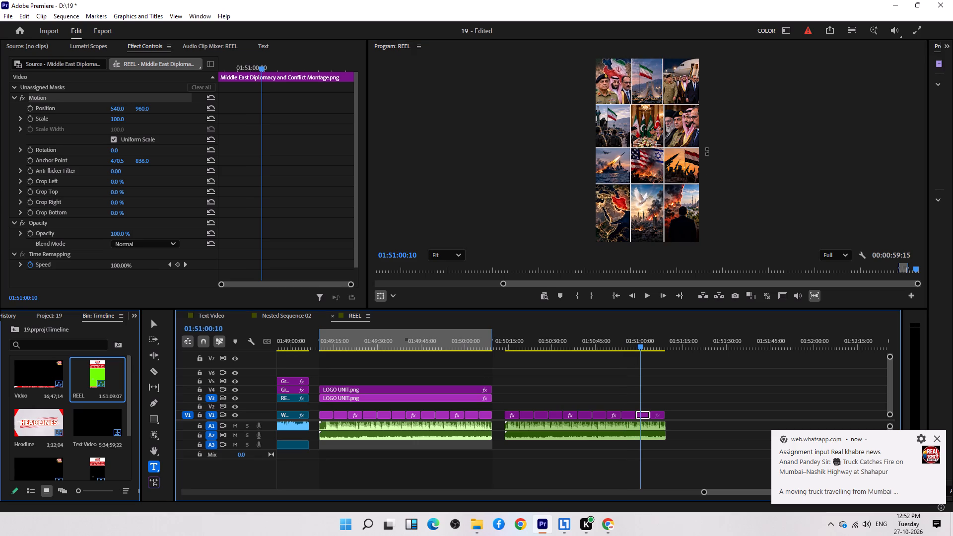
pyautogui.moveTo(703, 151); pyautogui.dragTo(811, 156)
pyautogui.moveTo(668, 172); pyautogui.dragTo(687, 173)
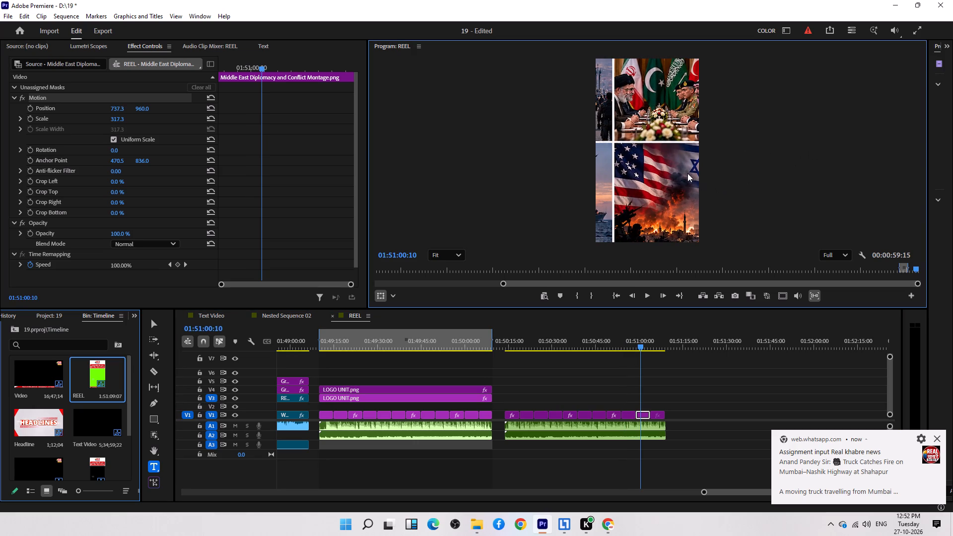
pyautogui.moveTo(687, 173); pyautogui.dragTo(785, 172)
pyautogui.moveTo(661, 179); pyautogui.dragTo(673, 69)
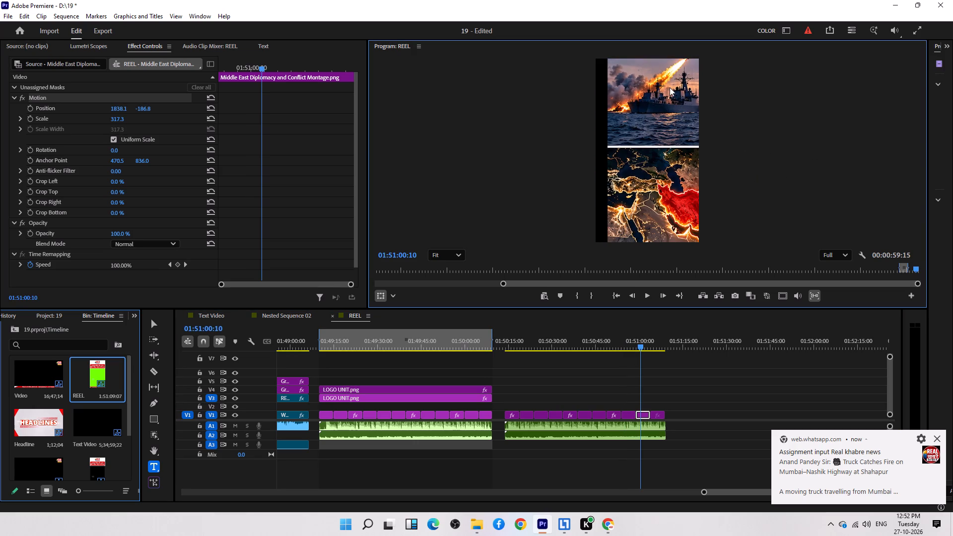
pyautogui.moveTo(642, 159); pyautogui.dragTo(619, 107)
pyautogui.moveTo(653, 189); pyautogui.dragTo(663, 154)
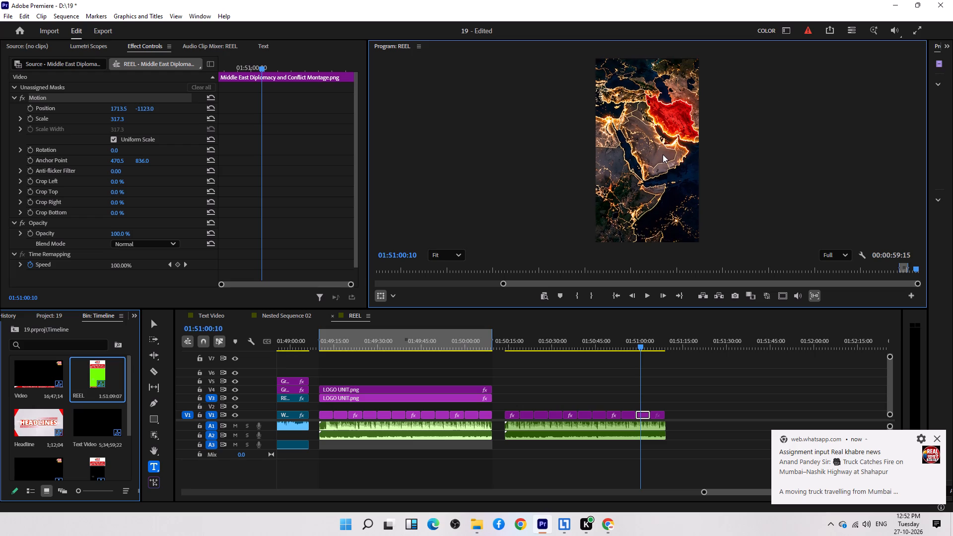
pyautogui.moveTo(663, 154); pyautogui.dragTo(662, 160)
pyautogui.moveTo(663, 160); pyautogui.dragTo(664, 147)
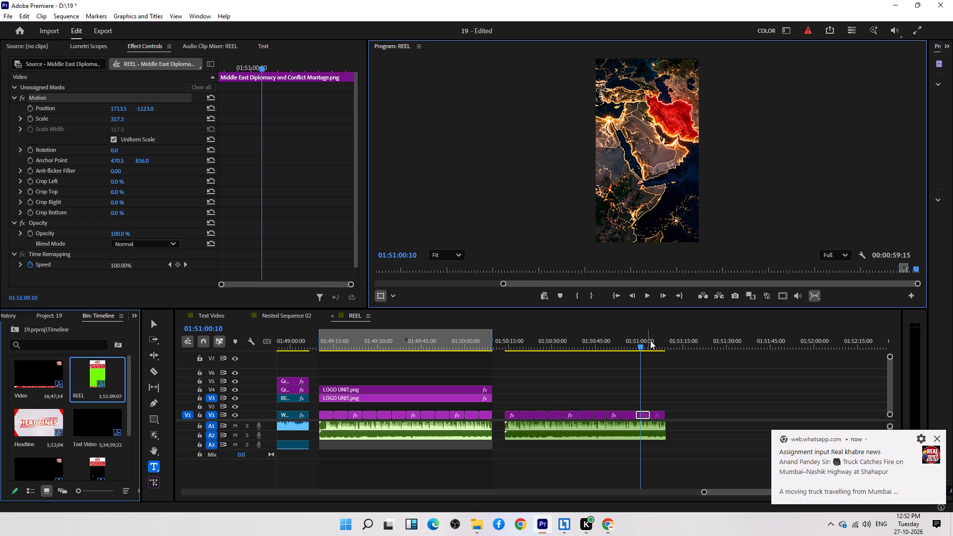
# Frame the last montage clip on the white dove over the burning city, at scale 359.3 and position about 540, -1448.
pyautogui.click(657, 344)
pyautogui.moveTo(701, 148); pyautogui.dragTo(774, 133)
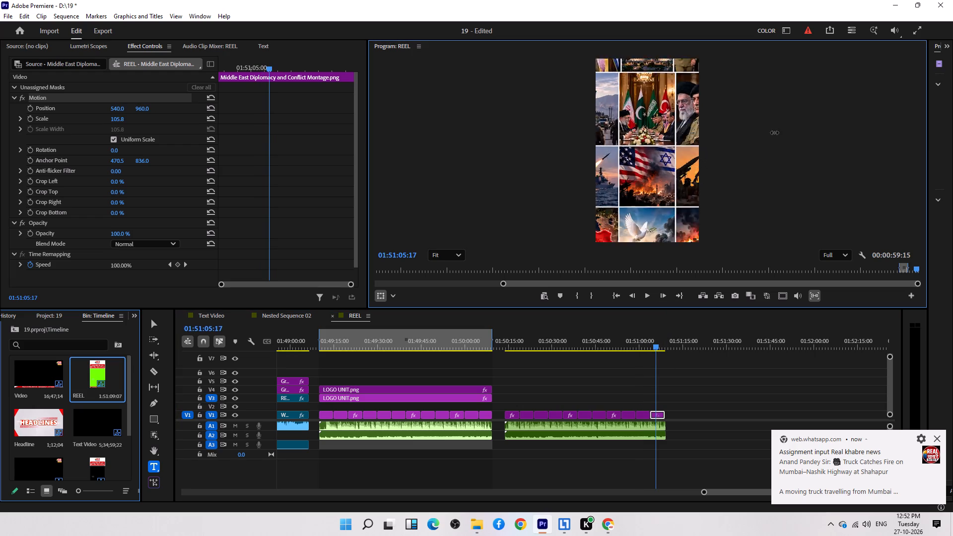
pyautogui.moveTo(774, 133); pyautogui.dragTo(811, 133)
pyautogui.moveTo(641, 192); pyautogui.dragTo(650, 63)
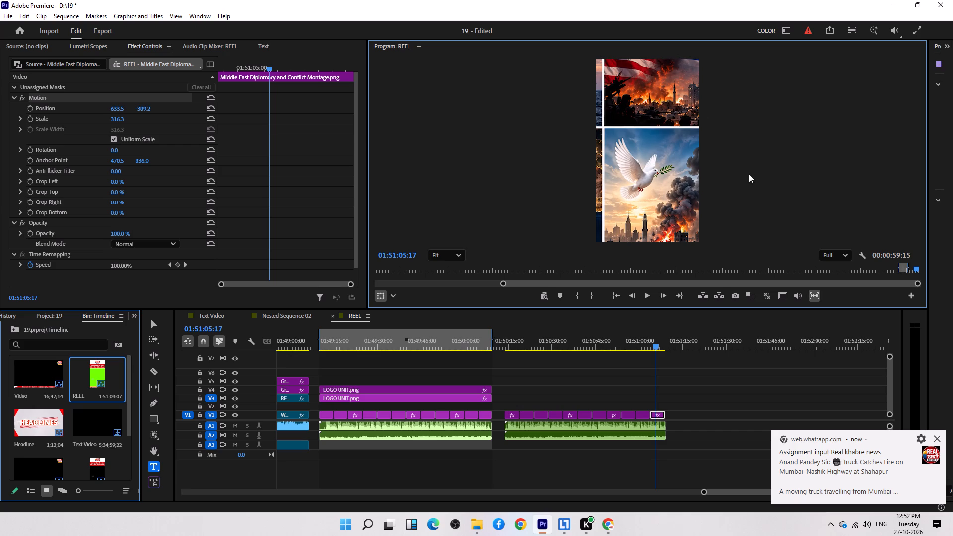
pyautogui.moveTo(712, 148); pyautogui.dragTo(710, 64)
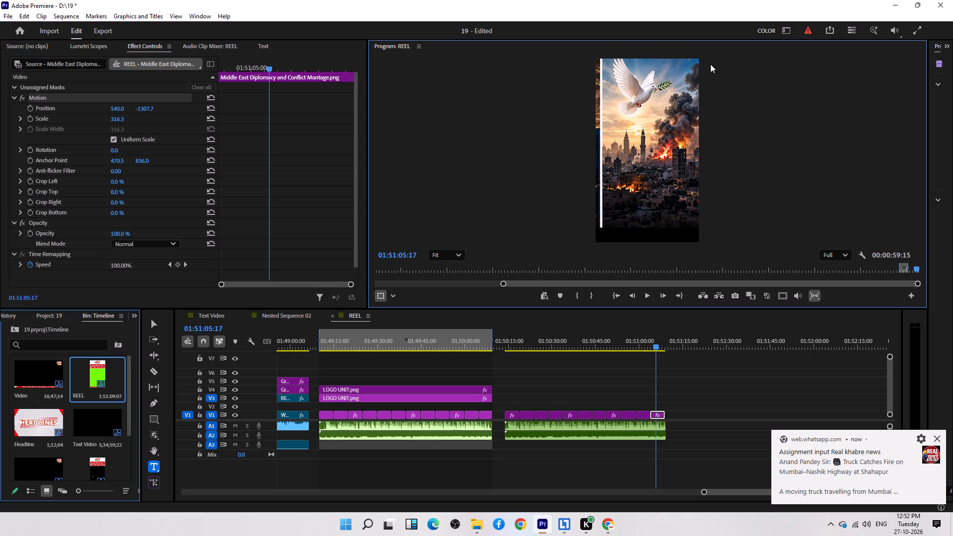
pyautogui.moveTo(710, 64); pyautogui.dragTo(710, 65)
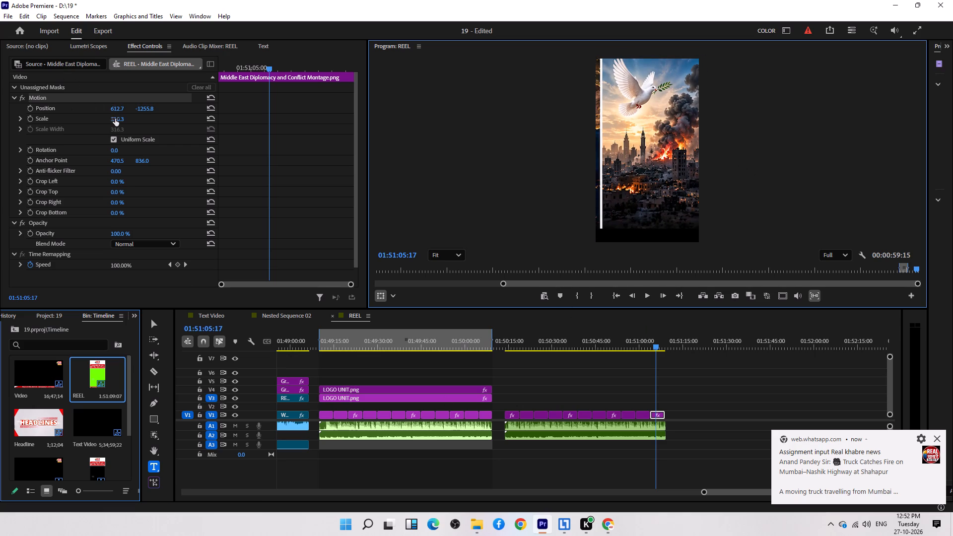
pyautogui.moveTo(116, 119); pyautogui.dragTo(138, 123)
pyautogui.moveTo(689, 150); pyautogui.dragTo(677, 132)
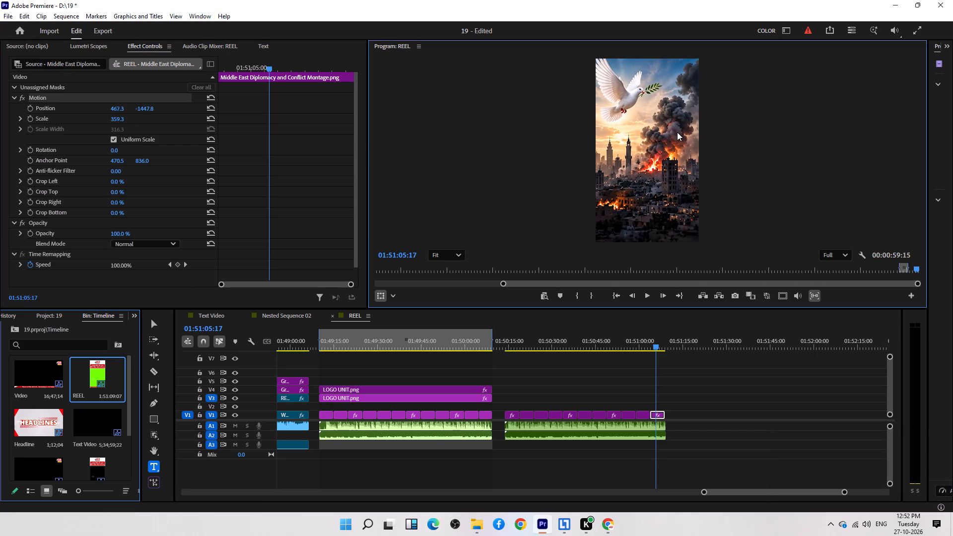
pyautogui.moveTo(677, 132); pyautogui.dragTo(680, 132)
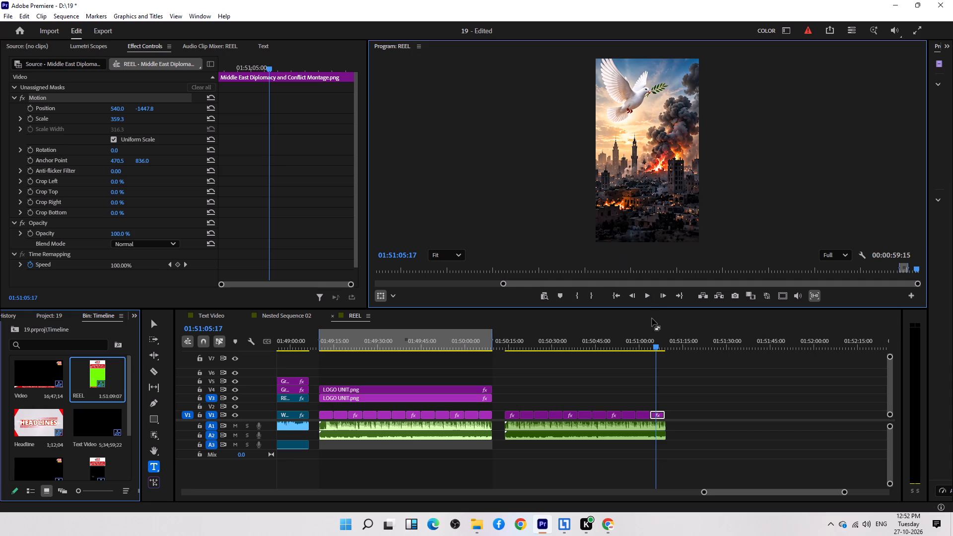
# Copy the previous reel's two LOGO UNIT.png overlays to the start of the new montage and trim them to the audio's end.
pyautogui.click(734, 409)
pyautogui.press('Up')
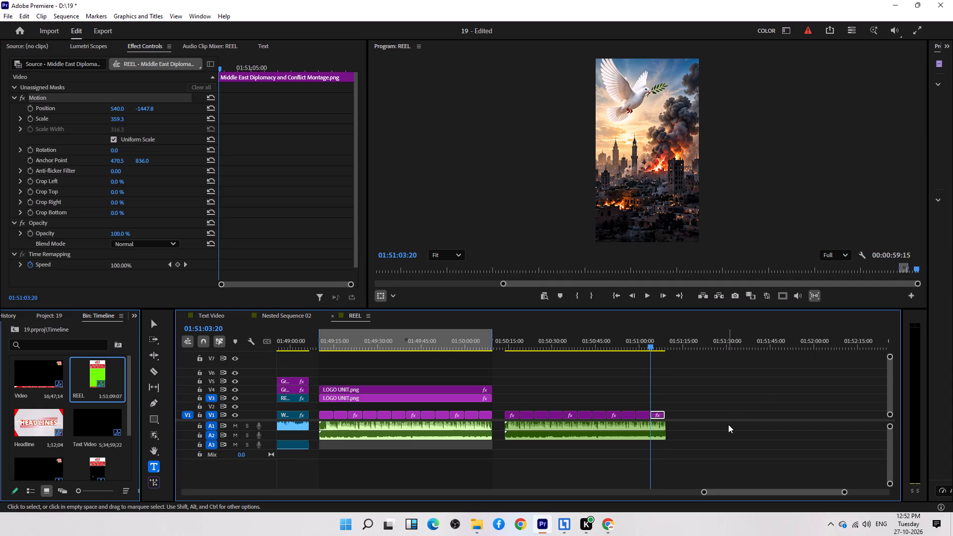
pyautogui.press('Up')
pyautogui.press('Up')
pyautogui.press('Up')
pyautogui.press('Up')
pyautogui.press('Up')
pyautogui.press('Up')
pyautogui.press('Up')
pyautogui.press('Up')
pyautogui.press('Up')
pyautogui.press('Up')
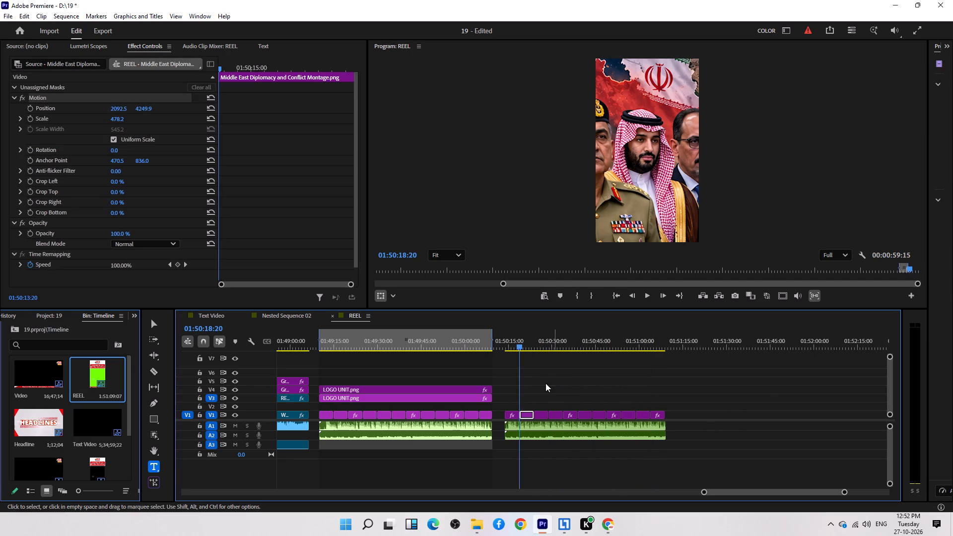
pyautogui.moveTo(533, 382); pyautogui.dragTo(410, 401)
pyautogui.hotkey('ctrl', 'c')
pyautogui.hotkey('ctrl', 'v')
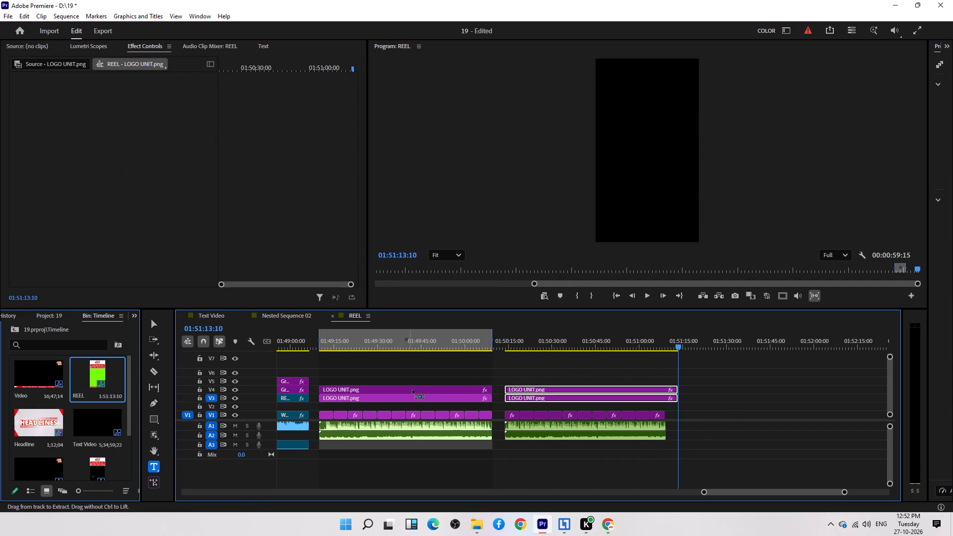
pyautogui.moveTo(678, 395); pyautogui.dragTo(667, 397)
# Mark the new reel's full range from its selected clips and export it as an H.264 media file.
pyautogui.moveTo(726, 366); pyautogui.dragTo(500, 447)
pyautogui.press('/')
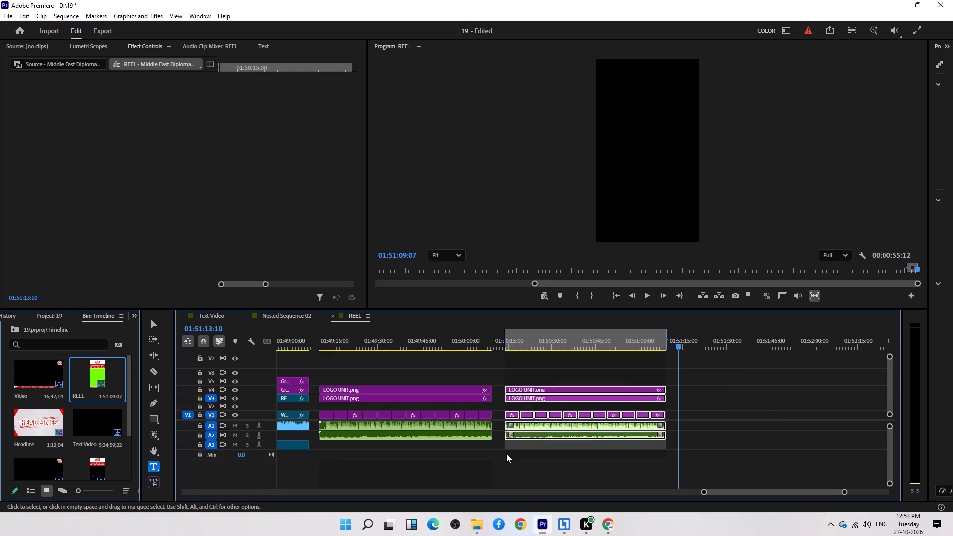
pyautogui.hotkey('ctrl', 'm')
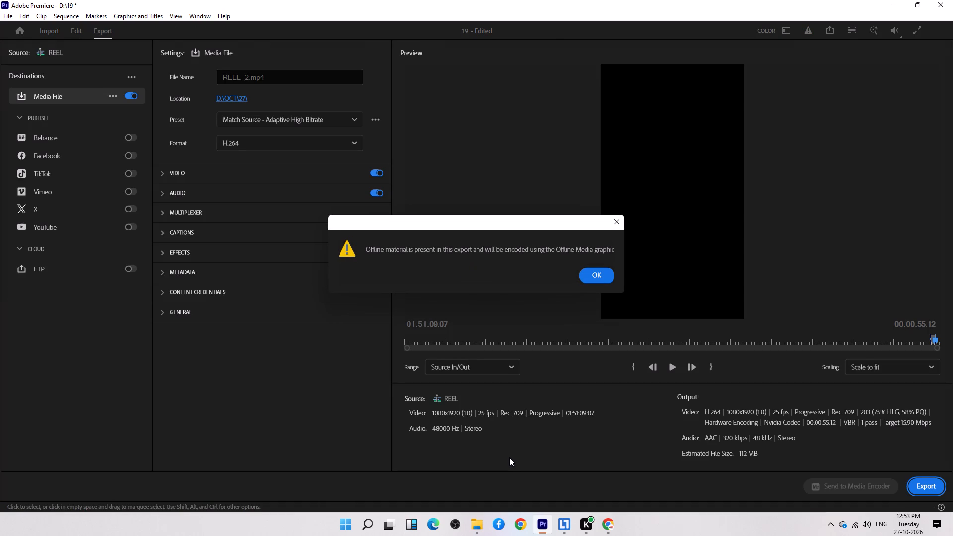
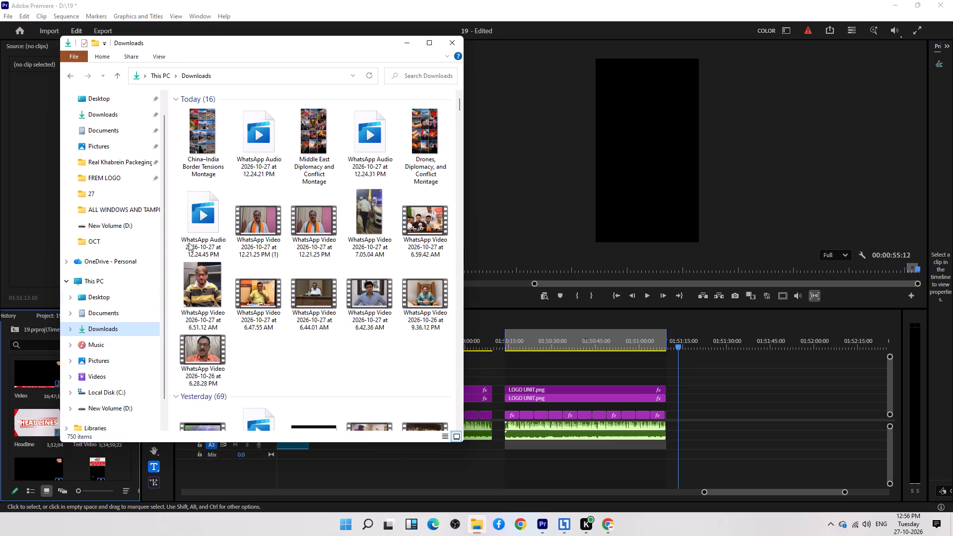
pyautogui.moveTo(252, 149); pyautogui.dragTo(680, 426)
# Copy the previous reel's background music beneath the new voice clip on A2 and extend it to the voice clip's end.
pyautogui.click(625, 434)
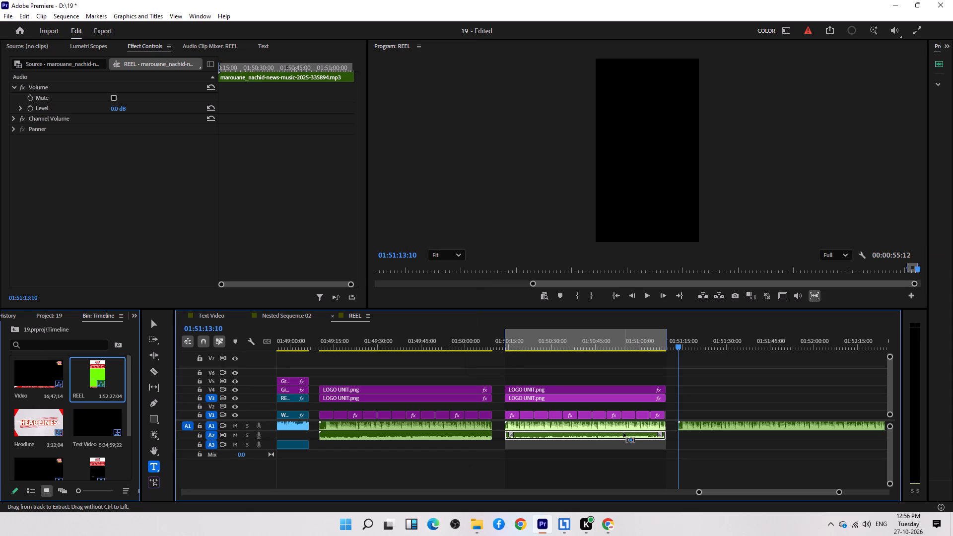
pyautogui.hotkey('ctrl', 'c')
pyautogui.hotkey('ctrl', 'v')
pyautogui.scroll(-7, 669, 435)
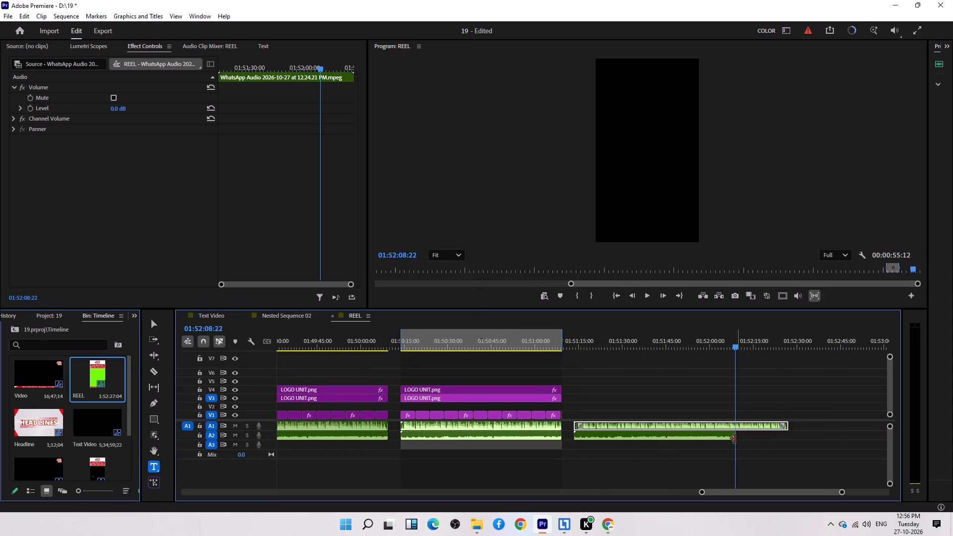
pyautogui.moveTo(735, 439); pyautogui.dragTo(789, 444)
pyautogui.click(799, 426)
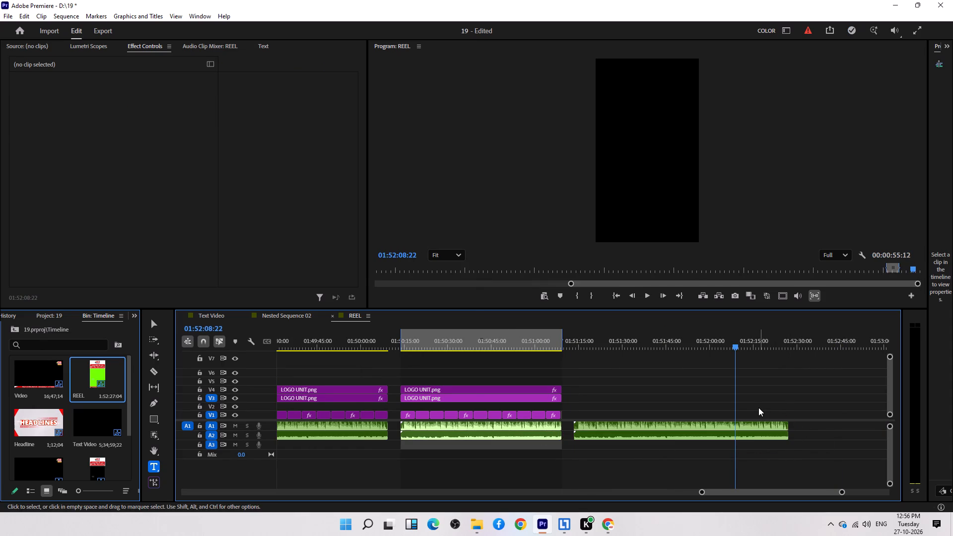
# Place the China–India Border Tensions Montage image from Downloads on track V1 at the start of the new voice clip.
pyautogui.press('Up')
pyautogui.click(475, 523)
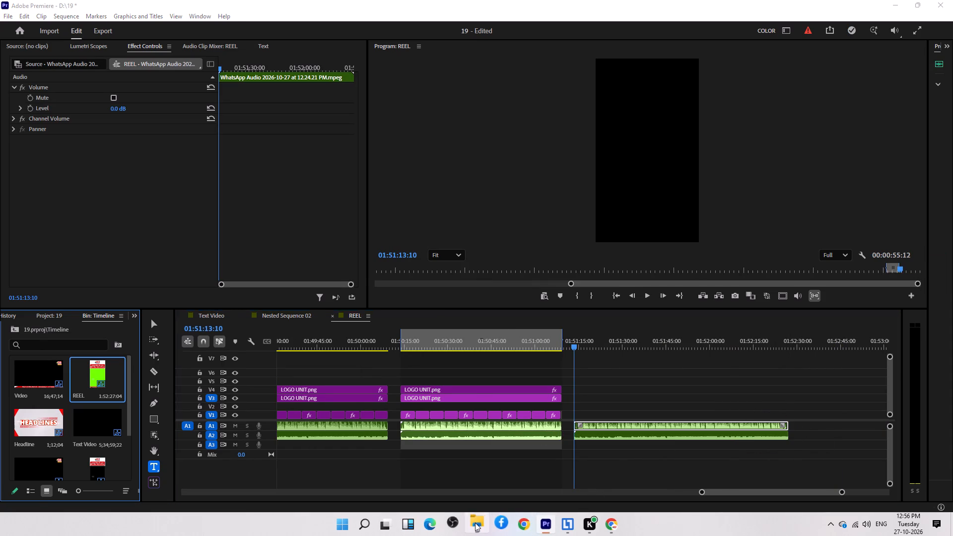
pyautogui.click(106, 328)
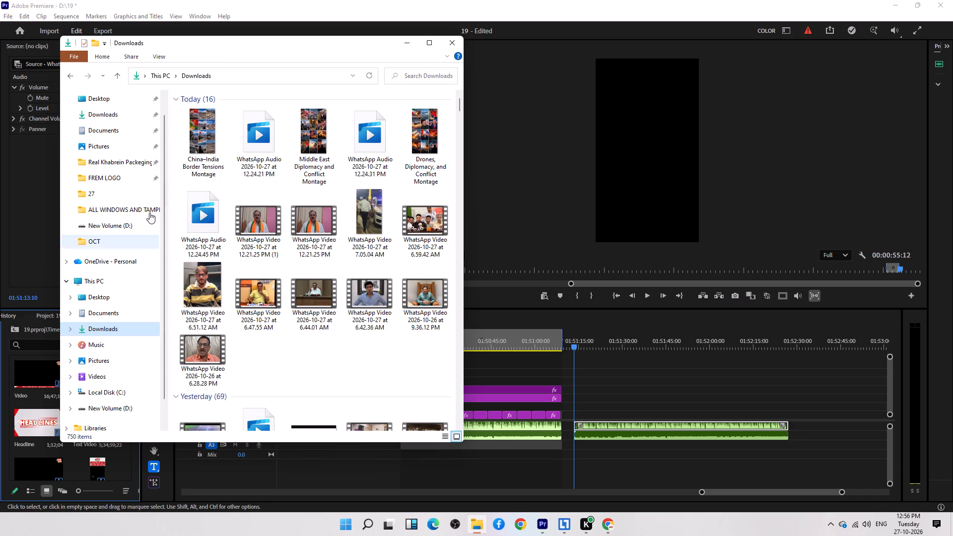
pyautogui.moveTo(202, 138); pyautogui.dragTo(574, 417)
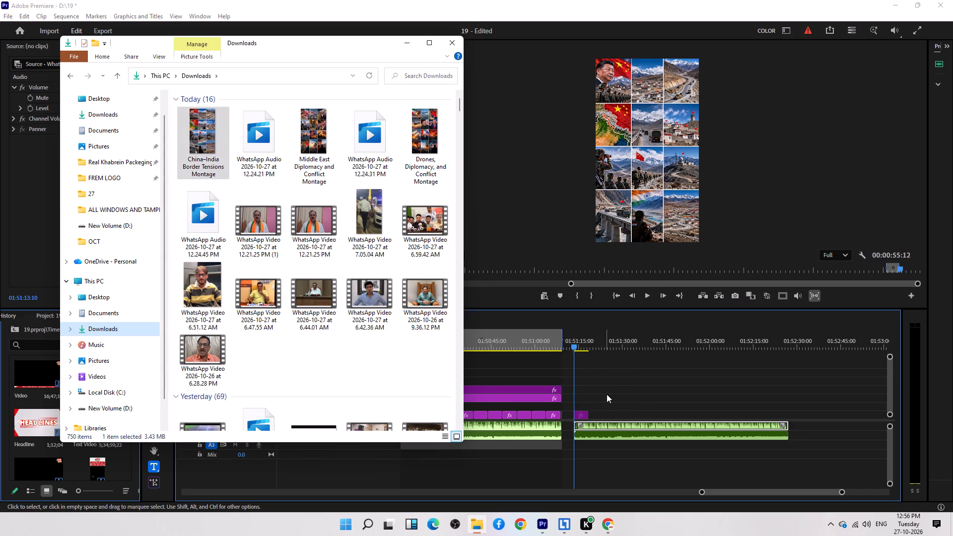
# Duplicate the montage clip along V1 into twelve back-to-back clips running from 01:51:13:10 to 01:52:13:10.
pyautogui.moveTo(607, 394); pyautogui.dragTo(568, 415)
pyautogui.hotkey('ctrl', 'c')
pyautogui.hotkey('ctrl', 'v')
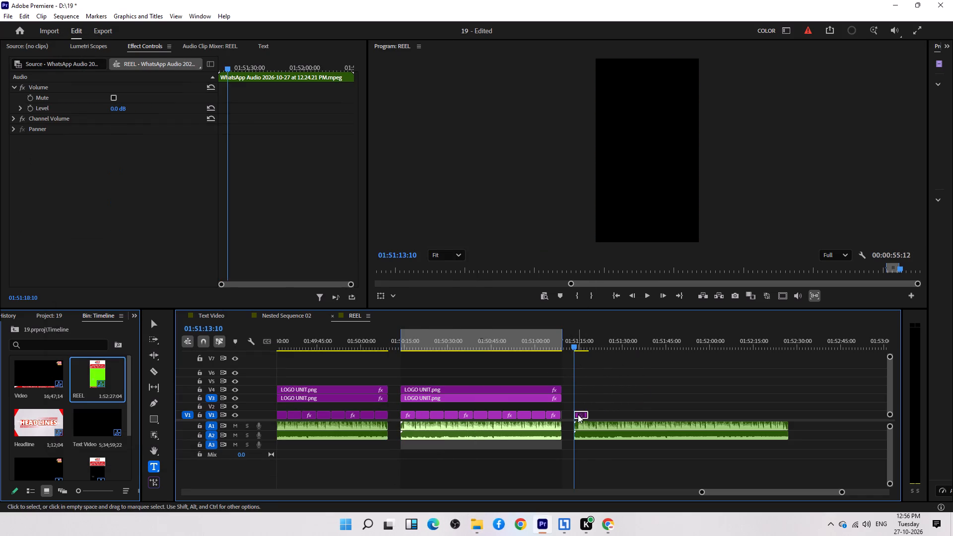
pyautogui.hotkey('ctrl', 'v')
pyautogui.hotkey('ctrl', 'v')
pyautogui.hotkey('ctrl', 'v')
pyautogui.hotkey('ctrl', 'v')
pyautogui.hotkey('ctrl', 'v')
pyautogui.hotkey('ctrl', 'v')
pyautogui.hotkey('ctrl', 'v')
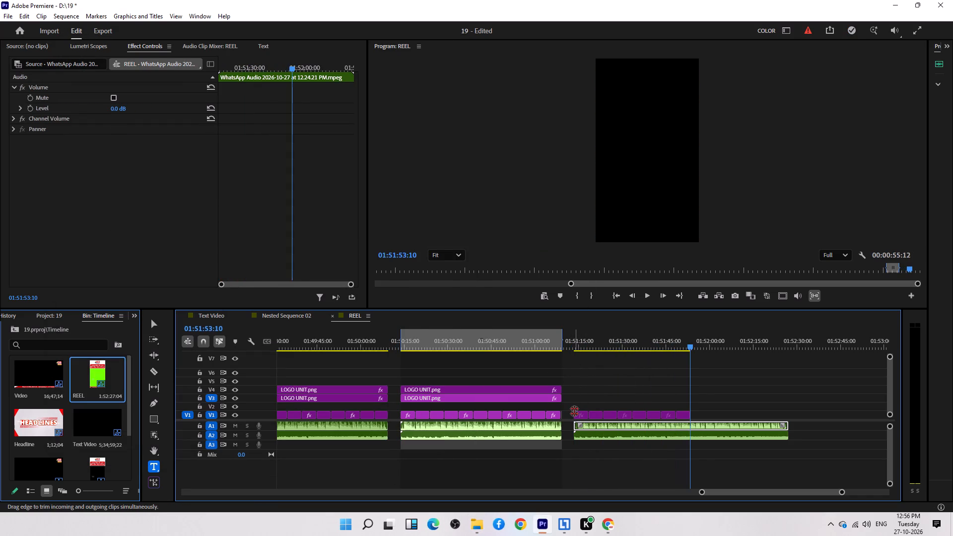
pyautogui.hotkey('ctrl', 'v')
pyautogui.hotkey('ctrl', 'v')
pyautogui.hotkey('ctrl', 'v')
pyautogui.hotkey('ctrl', 'v')
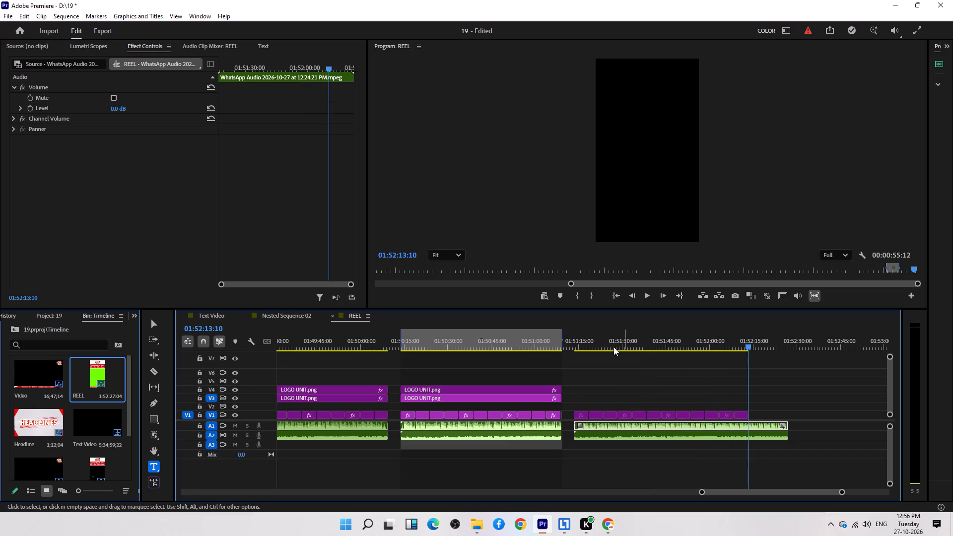
# Reframe the first montage clip to fill the frame with the leader, Chinese flag and soldiers panel, at a scale of about 520.
pyautogui.click(581, 340)
pyautogui.click(101, 109)
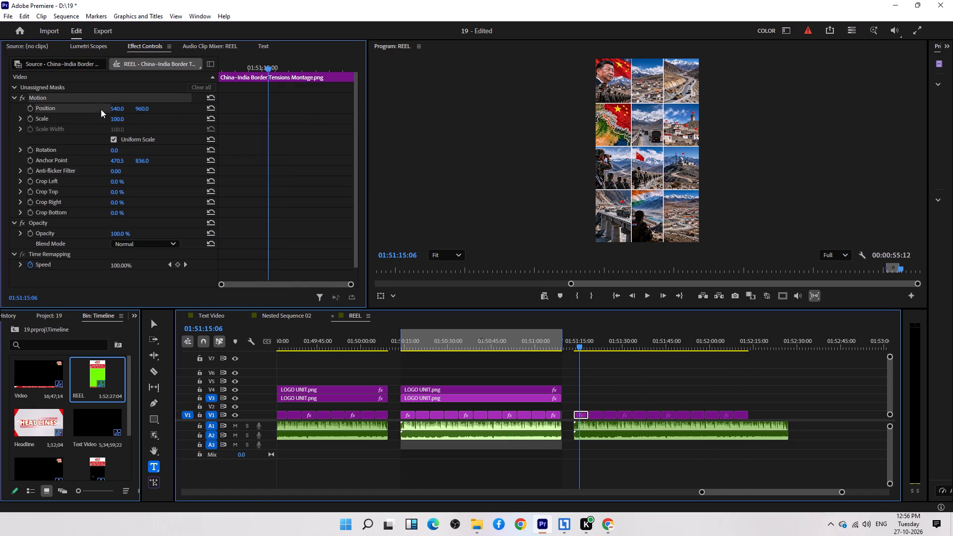
pyautogui.moveTo(701, 152); pyautogui.dragTo(754, 162)
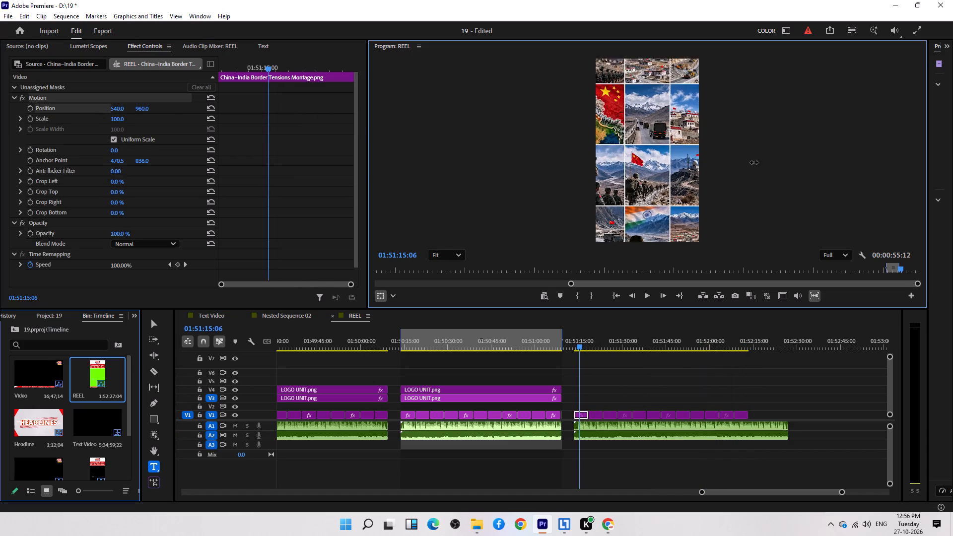
pyautogui.moveTo(754, 162); pyautogui.dragTo(916, 194)
pyautogui.moveTo(696, 120); pyautogui.dragTo(806, 281)
pyautogui.moveTo(702, 123); pyautogui.dragTo(740, 236)
pyautogui.moveTo(704, 38); pyautogui.dragTo(708, 50)
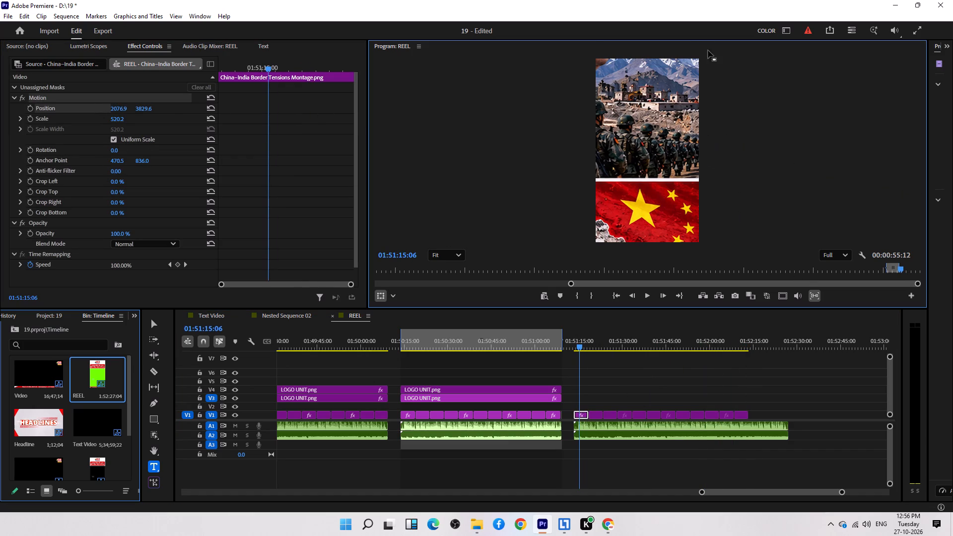
pyautogui.moveTo(708, 50); pyautogui.dragTo(710, 90)
pyautogui.moveTo(688, 107); pyautogui.dragTo(700, 191)
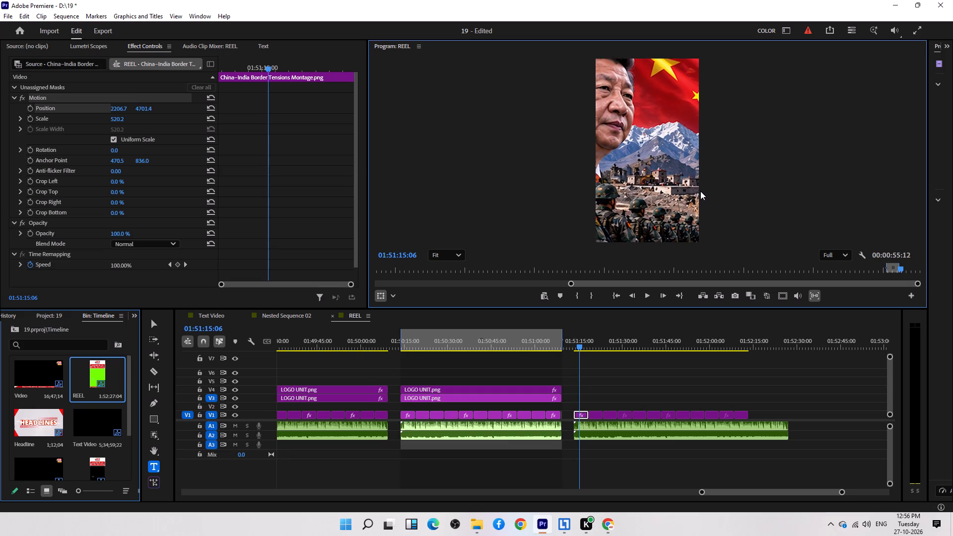
pyautogui.moveTo(700, 191); pyautogui.dragTo(699, 191)
# Reframe the second montage clip to fill the frame with the mountain village panel in the first row, at a scale of about 452.
pyautogui.click(599, 349)
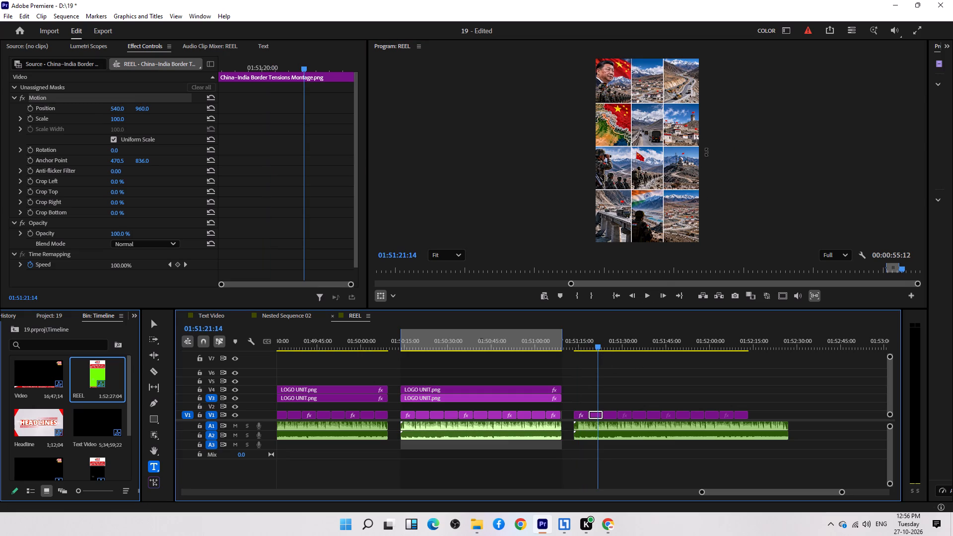
pyautogui.moveTo(702, 154); pyautogui.dragTo(881, 196)
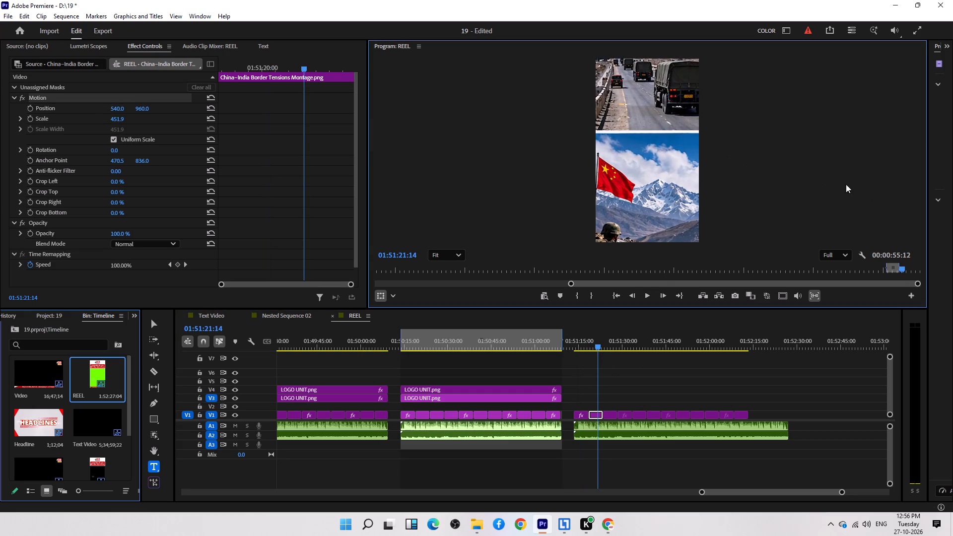
pyautogui.moveTo(789, 134); pyautogui.dragTo(791, 249)
pyautogui.moveTo(763, 116); pyautogui.dragTo(755, 232)
pyautogui.moveTo(741, 101); pyautogui.dragTo(751, 186)
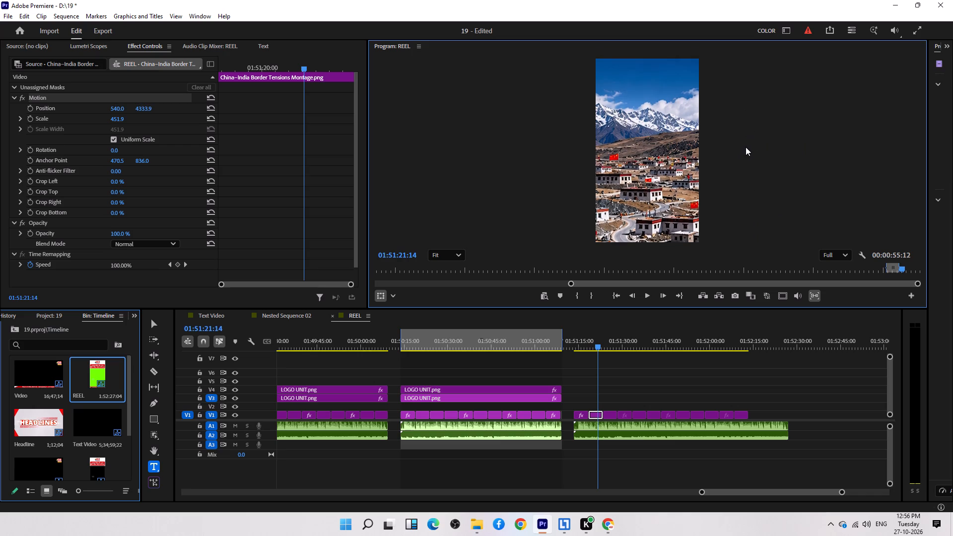
pyautogui.click(749, 148)
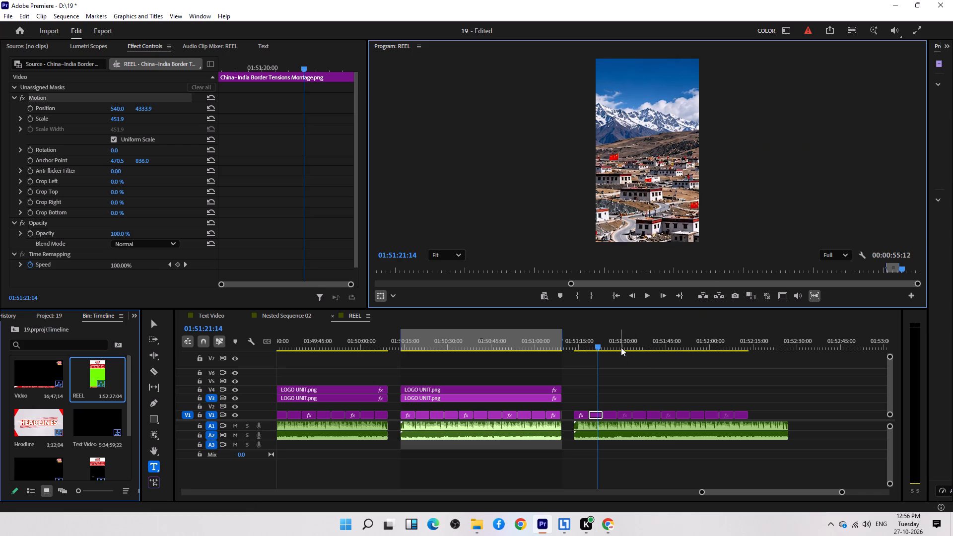
# Reframe the third montage clip to fill the frame with the mountain road construction panel, at a scale of about 515.
pyautogui.click(615, 347)
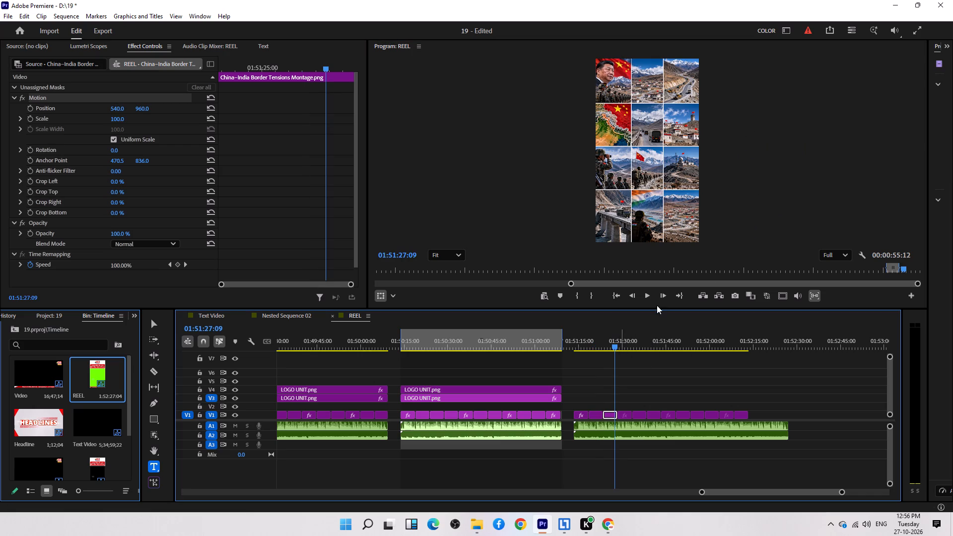
pyautogui.moveTo(702, 147); pyautogui.dragTo(913, 165)
pyautogui.moveTo(754, 152); pyautogui.dragTo(633, 280)
pyautogui.moveTo(668, 137); pyautogui.dragTo(621, 256)
pyautogui.moveTo(690, 112); pyautogui.dragTo(705, 211)
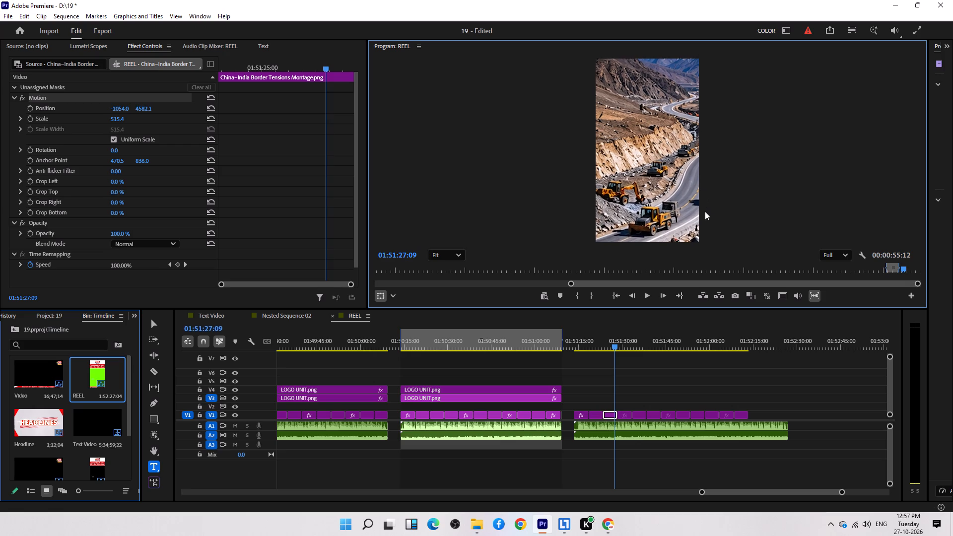
pyautogui.moveTo(705, 211); pyautogui.dragTo(704, 212)
# Reframe the fourth montage clip to fill the frame with the Chinese flag and border map panel, at a scale of about 445.
pyautogui.click(626, 348)
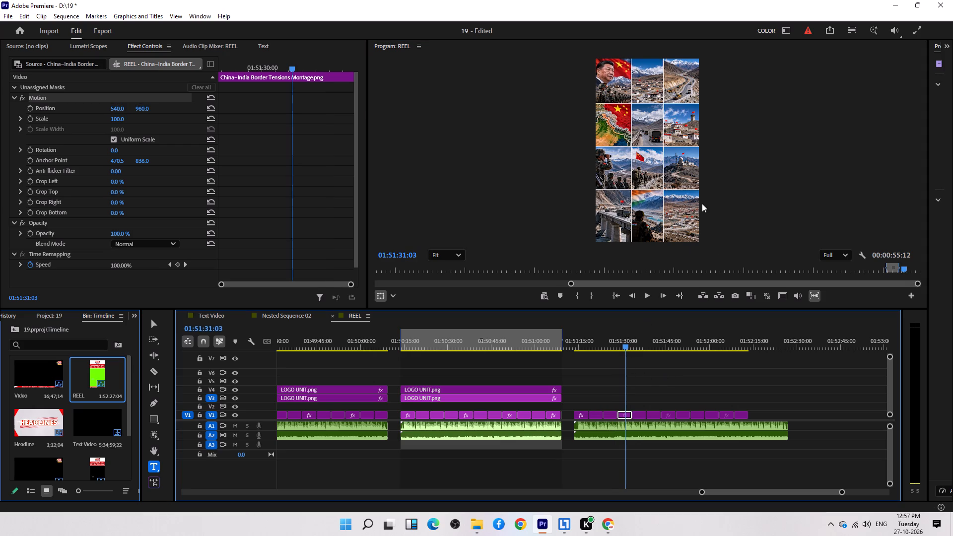
pyautogui.moveTo(698, 150); pyautogui.dragTo(852, 176)
pyautogui.moveTo(649, 153); pyautogui.dragTo(664, 156)
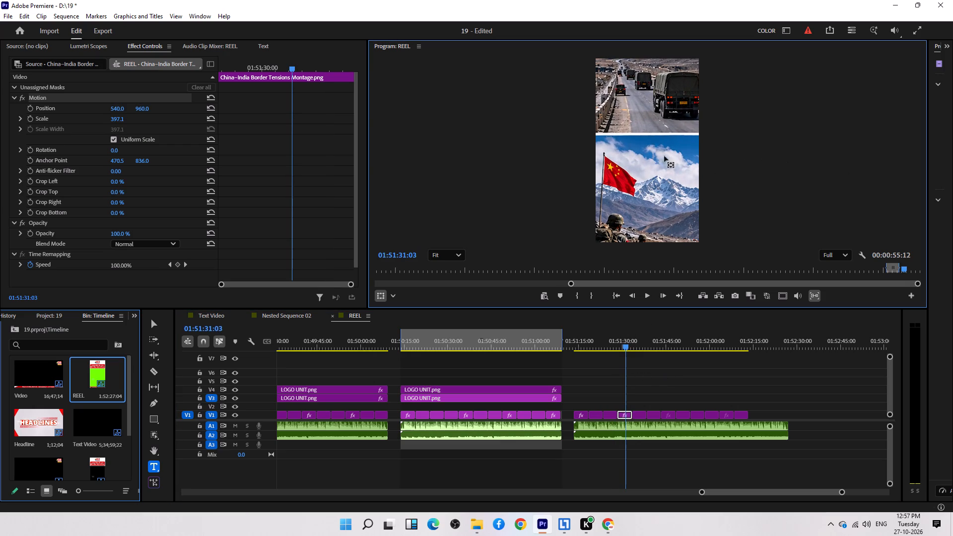
pyautogui.moveTo(664, 156); pyautogui.dragTo(753, 181)
pyautogui.moveTo(692, 142); pyautogui.dragTo(805, 227)
pyautogui.moveTo(715, 164); pyautogui.dragTo(733, 186)
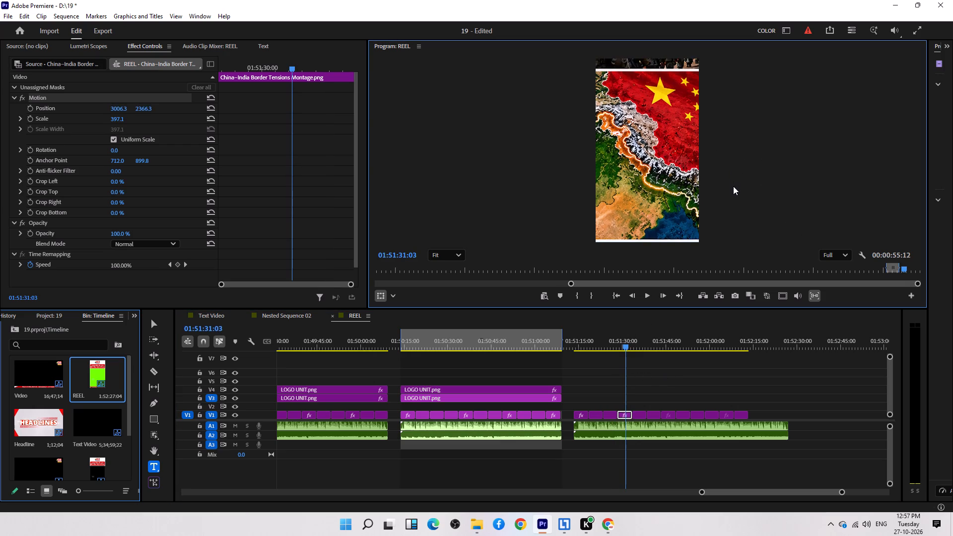
pyautogui.moveTo(733, 186); pyautogui.dragTo(732, 183)
pyautogui.moveTo(117, 120); pyautogui.dragTo(141, 118)
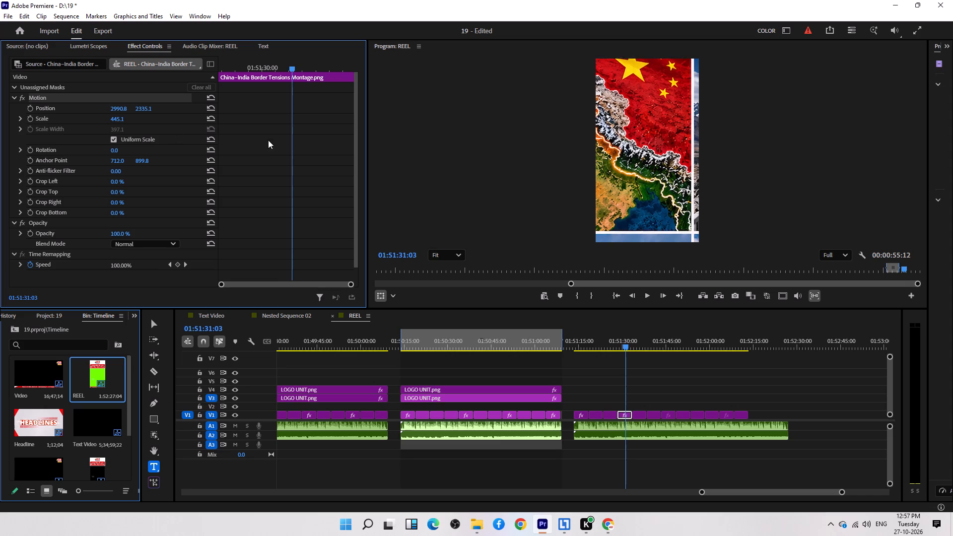
pyautogui.moveTo(603, 155); pyautogui.dragTo(650, 169)
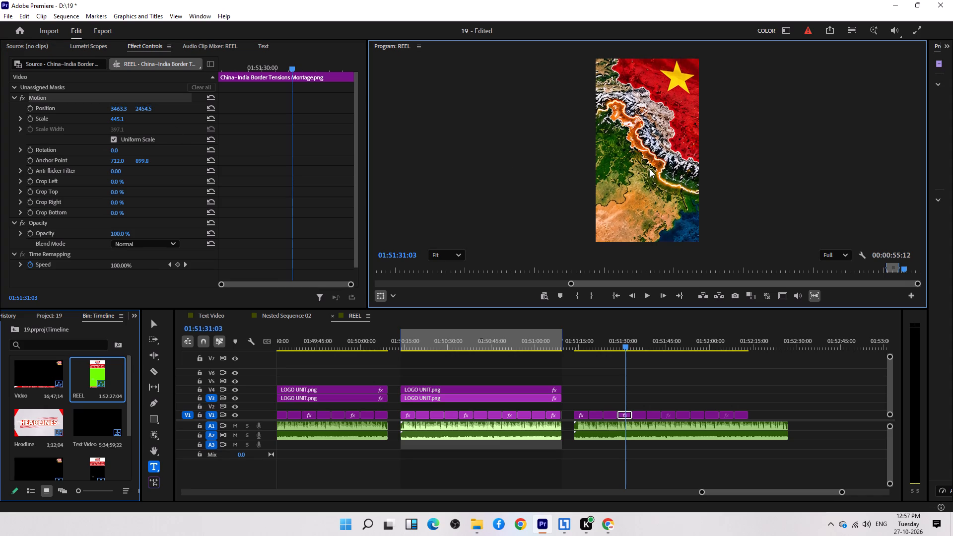
pyautogui.moveTo(650, 169); pyautogui.dragTo(650, 169)
# Reframe the fifth montage clip to fill the frame with the army truck convoy panel, at a scale of about 444.
pyautogui.click(640, 338)
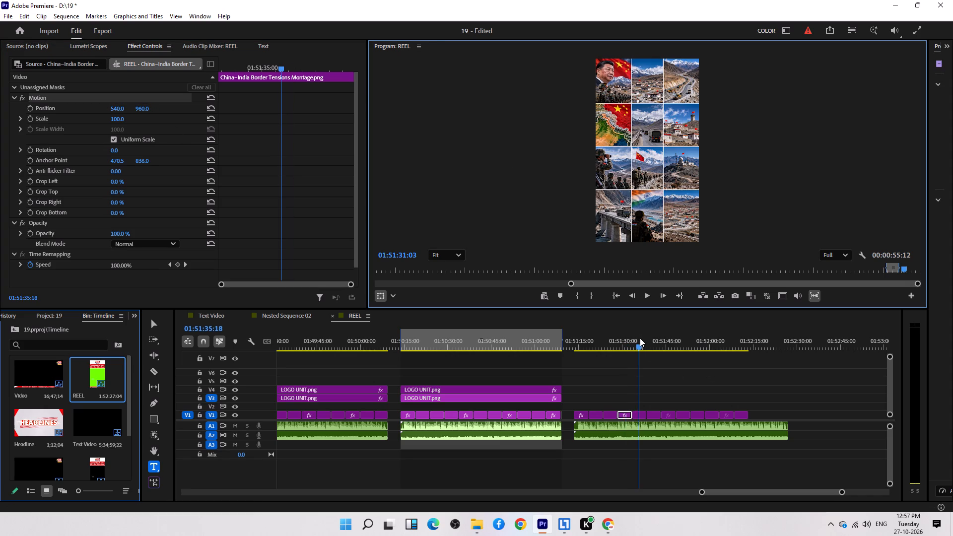
pyautogui.moveTo(698, 152); pyautogui.dragTo(805, 180)
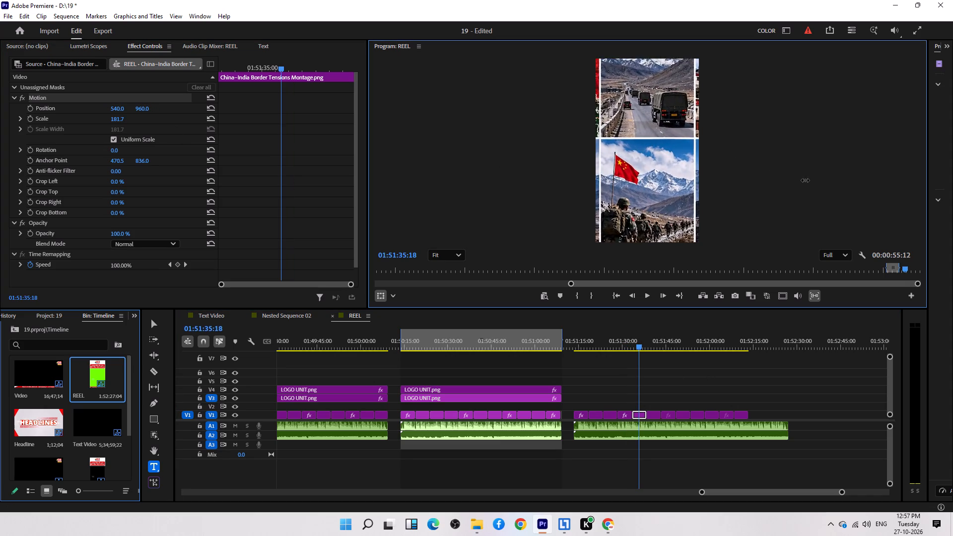
pyautogui.moveTo(805, 180); pyautogui.dragTo(877, 205)
pyautogui.moveTo(724, 117); pyautogui.dragTo(731, 226)
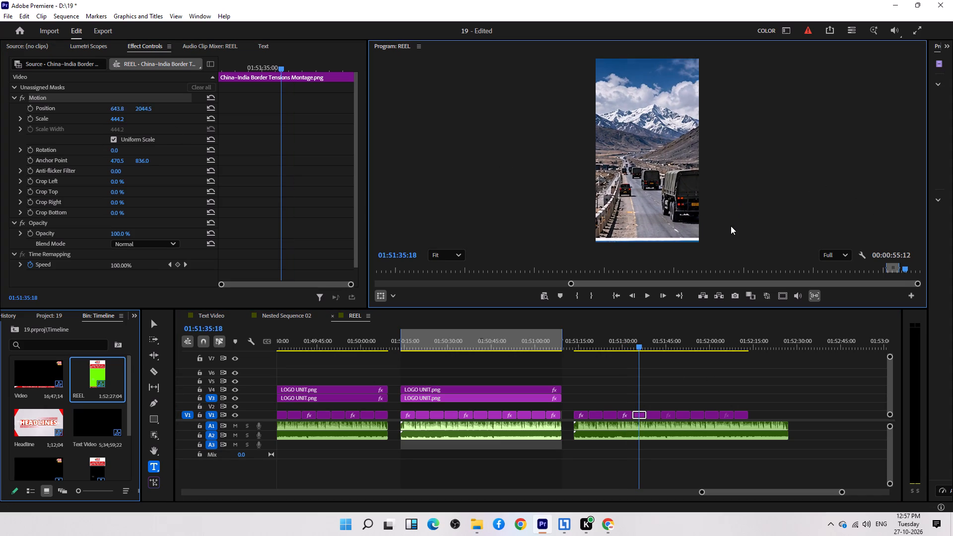
pyautogui.moveTo(731, 226); pyautogui.dragTo(730, 230)
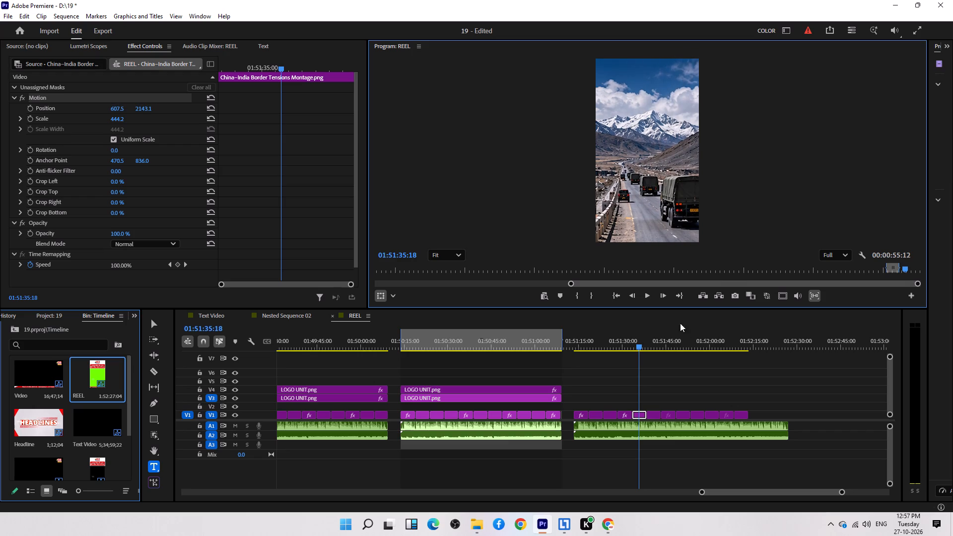
# Reframe the sixth montage clip to fill the frame with the white hillside buildings and red flags panel, at a scale of about 491.
pyautogui.click(653, 346)
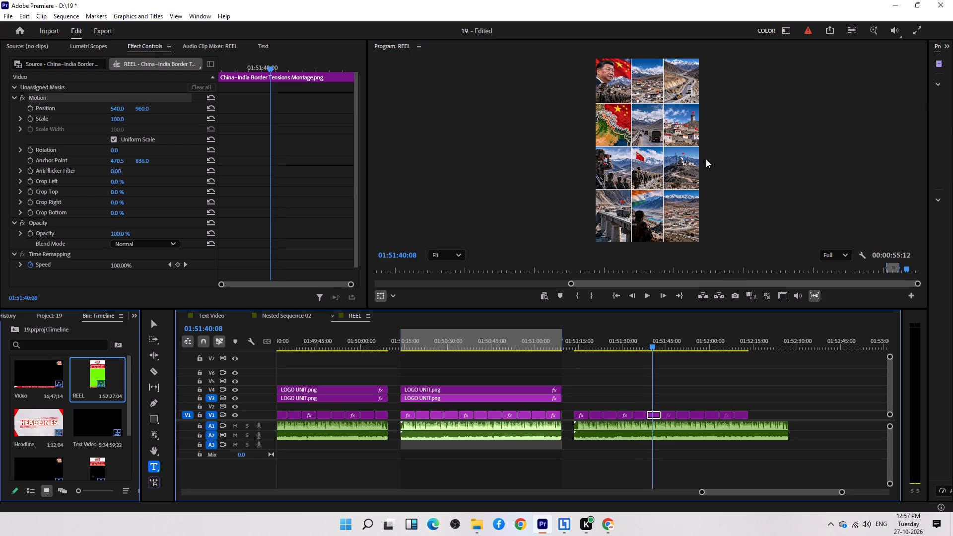
pyautogui.moveTo(700, 154); pyautogui.dragTo(885, 193)
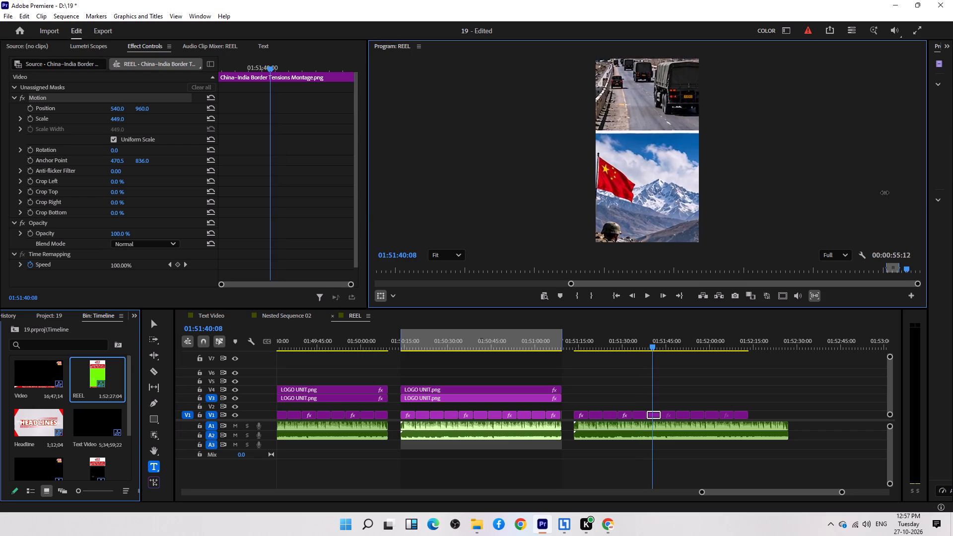
pyautogui.moveTo(885, 193); pyautogui.dragTo(901, 196)
pyautogui.moveTo(768, 162); pyautogui.dragTo(685, 212)
pyautogui.moveTo(724, 152); pyautogui.dragTo(667, 229)
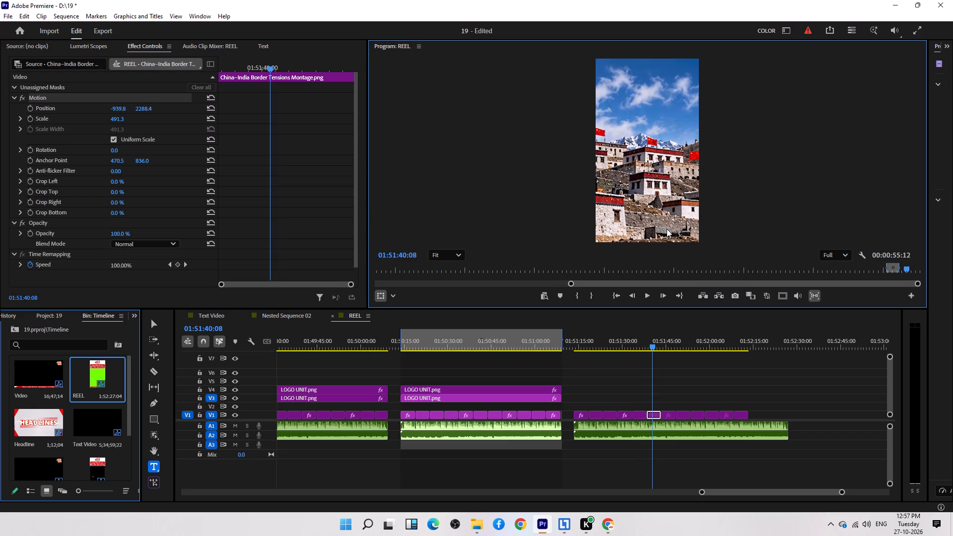
pyautogui.moveTo(667, 229); pyautogui.dragTo(666, 229)
# Reframe the seventh montage clip to fill the frame with the soldier with binoculars panel, at a scale of about 481.
pyautogui.click(672, 342)
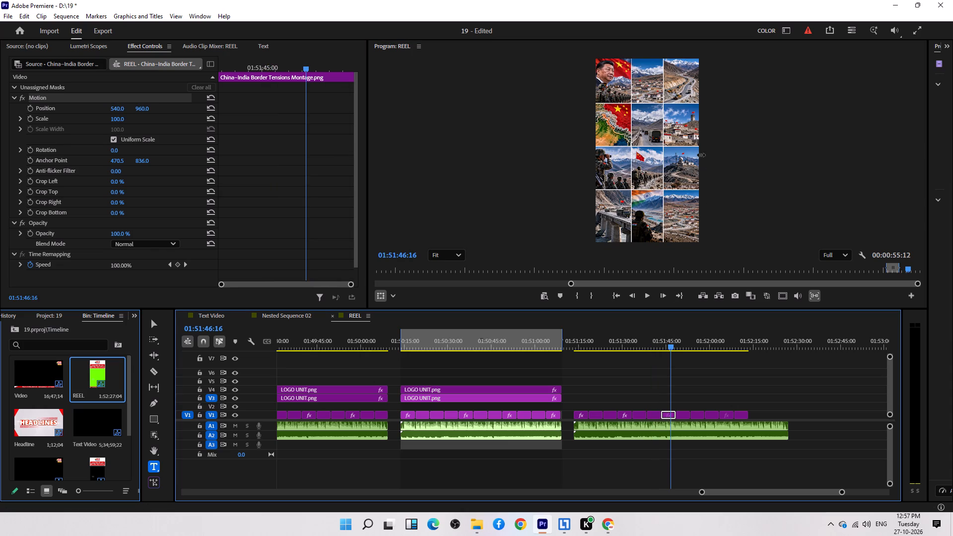
pyautogui.moveTo(701, 155); pyautogui.dragTo(895, 184)
pyautogui.moveTo(664, 158); pyautogui.dragTo(787, 126)
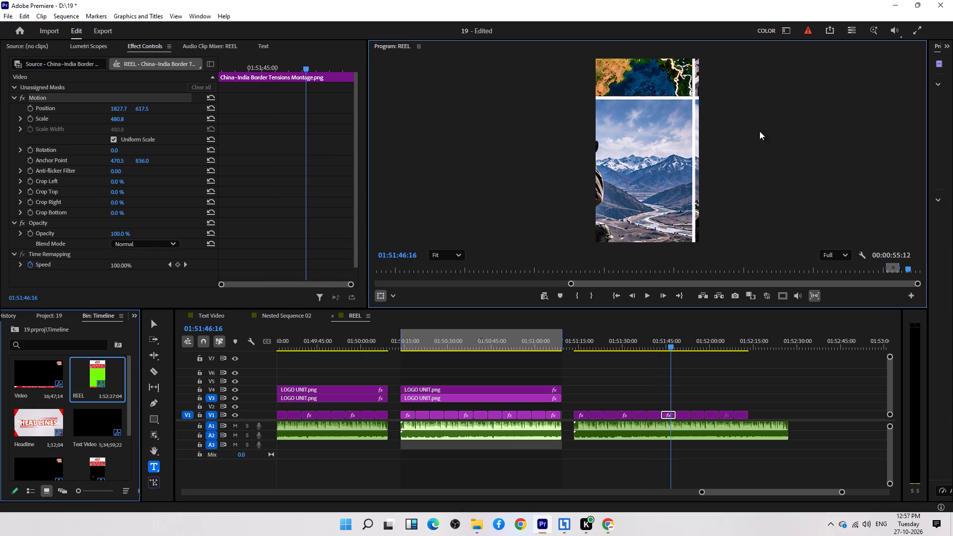
pyautogui.moveTo(701, 156); pyautogui.dragTo(738, 112)
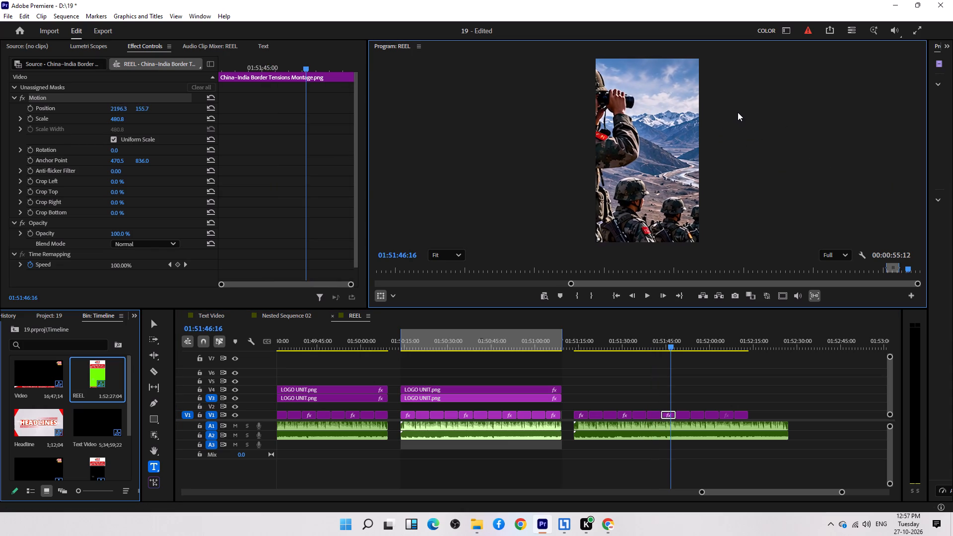
pyautogui.moveTo(738, 112); pyautogui.dragTo(739, 113)
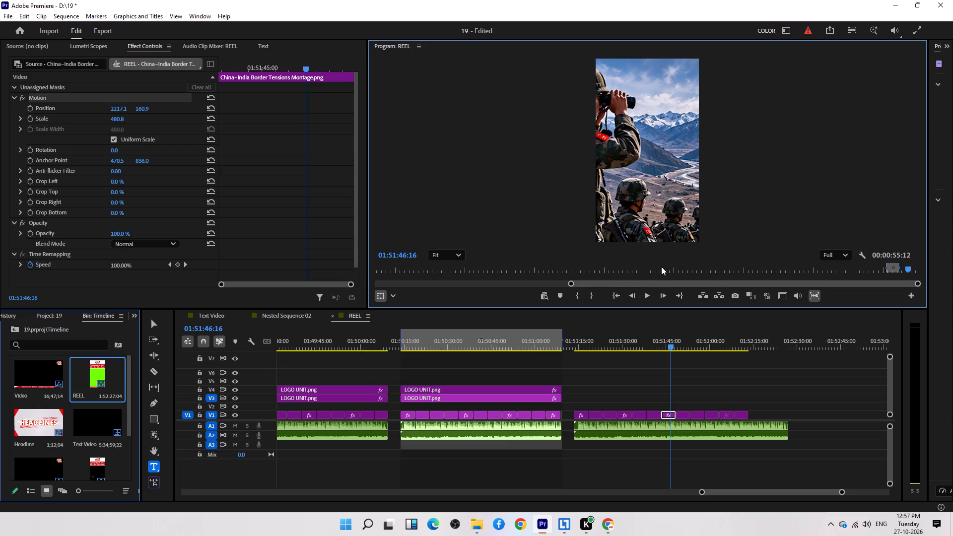
# Reframe the eighth montage clip to fill the frame with the marching soldiers and Chinese flag panel, at a scale of about 585.
pyautogui.click(680, 341)
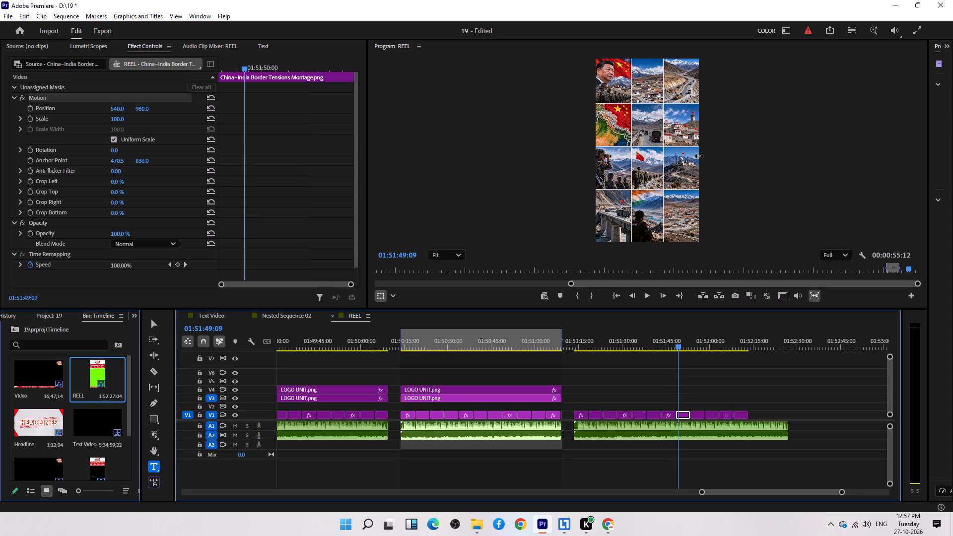
pyautogui.moveTo(701, 155); pyautogui.dragTo(949, 162)
pyautogui.moveTo(689, 188); pyautogui.dragTo(691, 72)
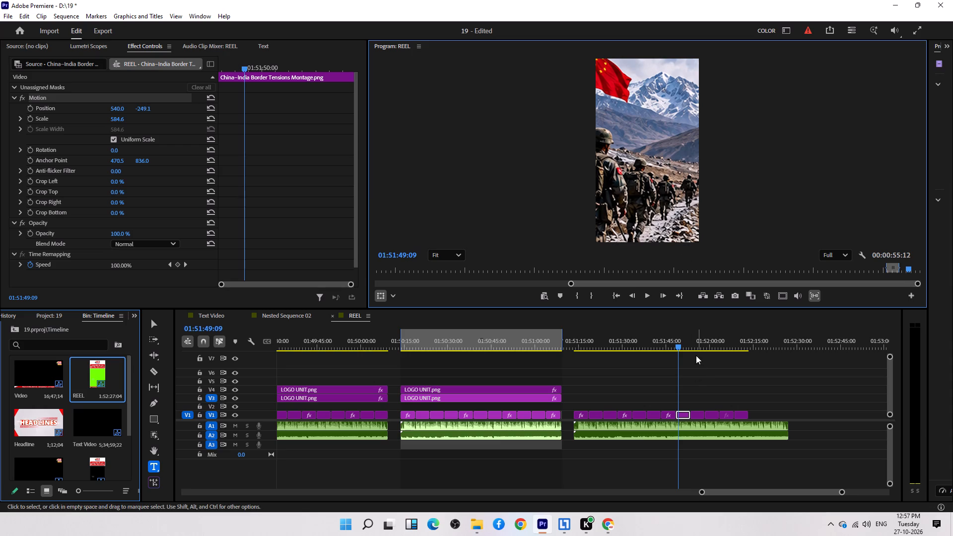
# Reframe the ninth montage clip to fill the frame with the hilltop radar dome panel, at a scale of about 534.
pyautogui.click(695, 343)
pyautogui.moveTo(700, 146); pyautogui.dragTo(923, 187)
pyautogui.moveTo(734, 176); pyautogui.dragTo(654, 102)
pyautogui.moveTo(730, 151); pyautogui.dragTo(708, 146)
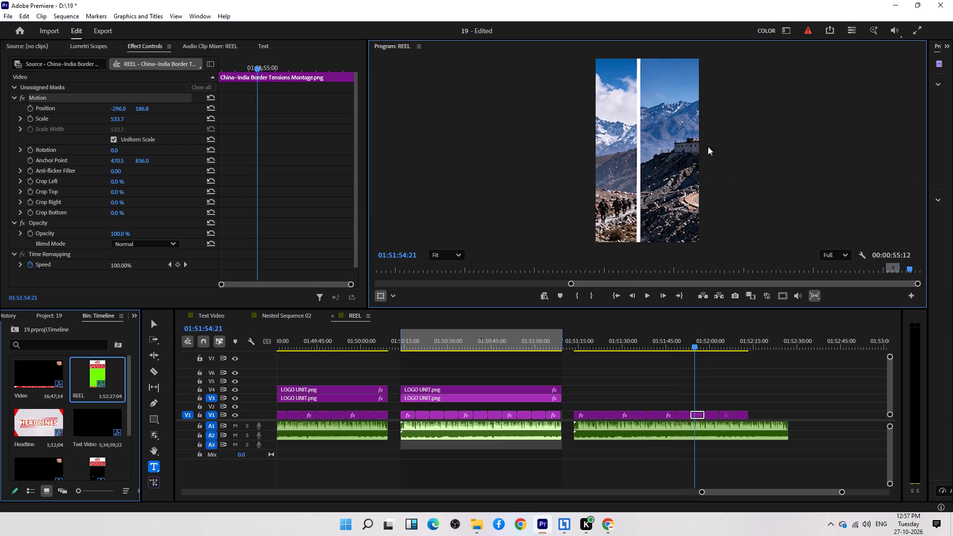
pyautogui.moveTo(708, 146); pyautogui.dragTo(645, 151)
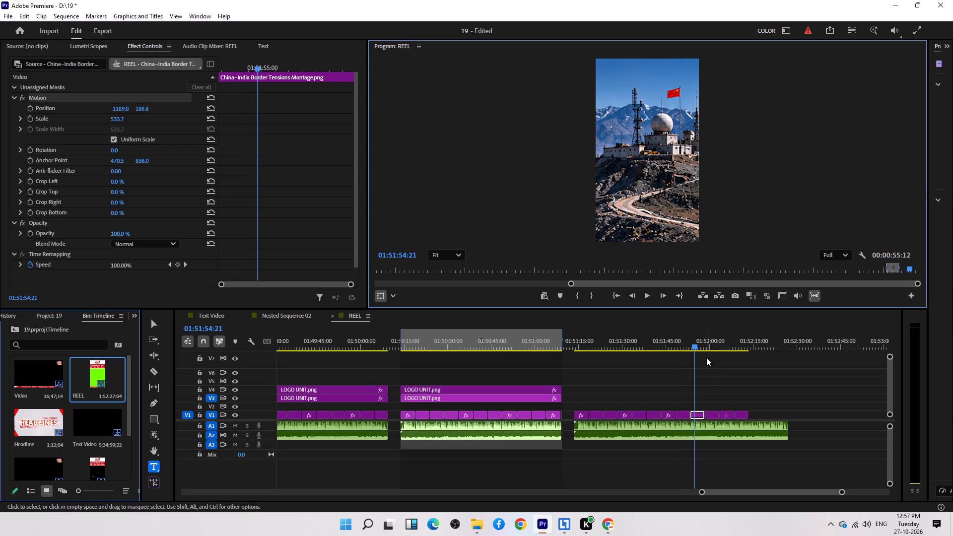
# Reframe the tenth montage clip to fill the frame with the army truck on the bridge panel, at a scale of about 551.
pyautogui.click(712, 351)
pyautogui.click(706, 338)
pyautogui.click(709, 339)
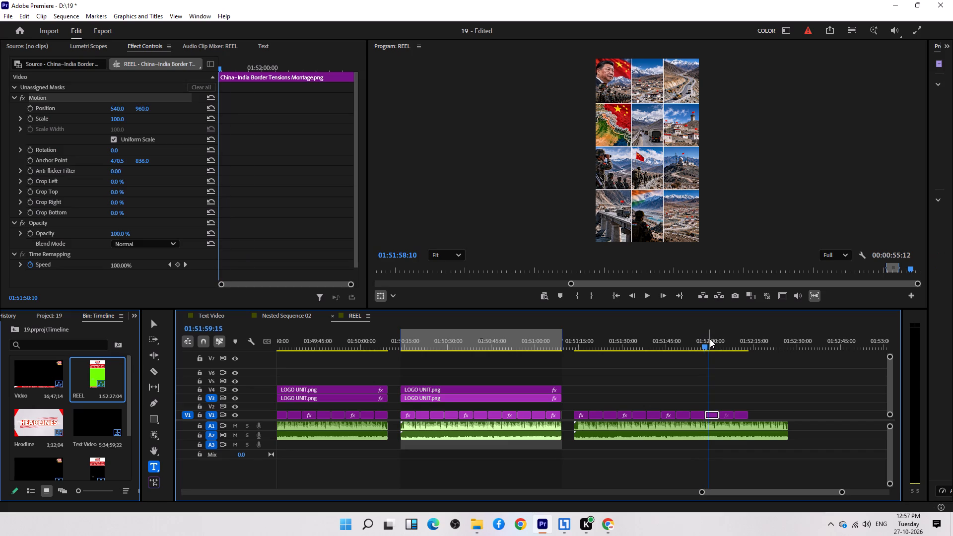
pyautogui.moveTo(701, 154); pyautogui.dragTo(932, 177)
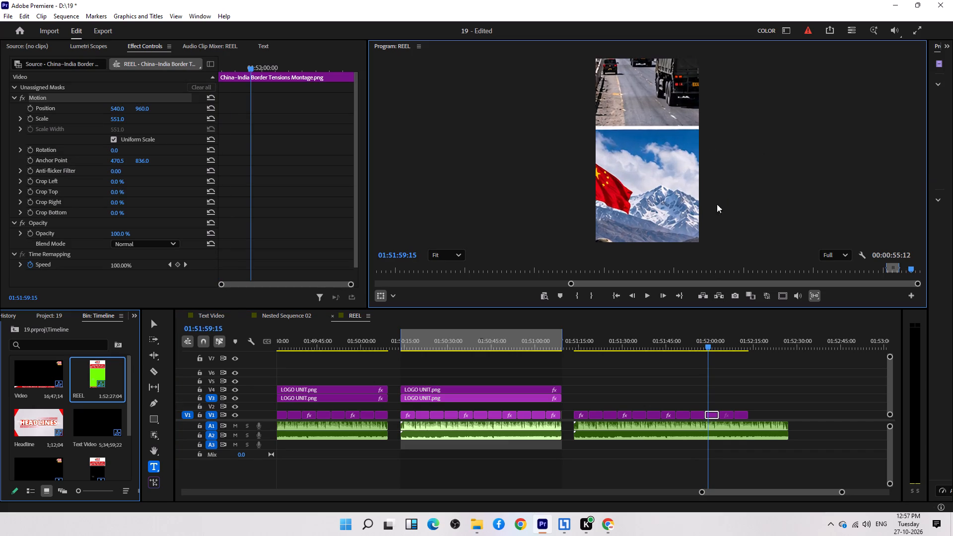
pyautogui.moveTo(689, 202); pyautogui.dragTo(793, 72)
pyautogui.moveTo(686, 200); pyautogui.dragTo(713, 105)
pyautogui.moveTo(674, 175); pyautogui.dragTo(704, 85)
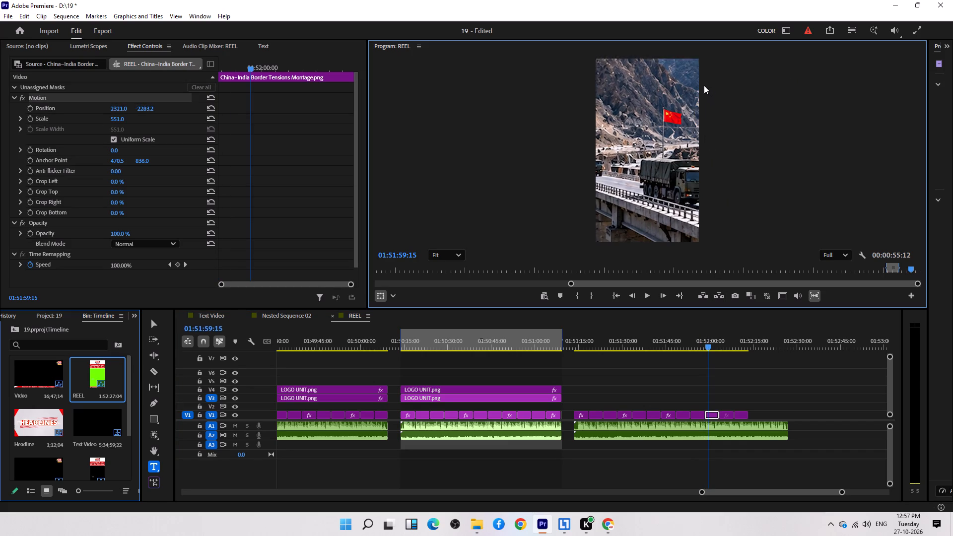
pyautogui.moveTo(704, 85); pyautogui.dragTo(699, 82)
# Reframe the eleventh montage clip to fill the frame with the Indian flag and soldier panel, at a scale of about 551.
pyautogui.click(726, 346)
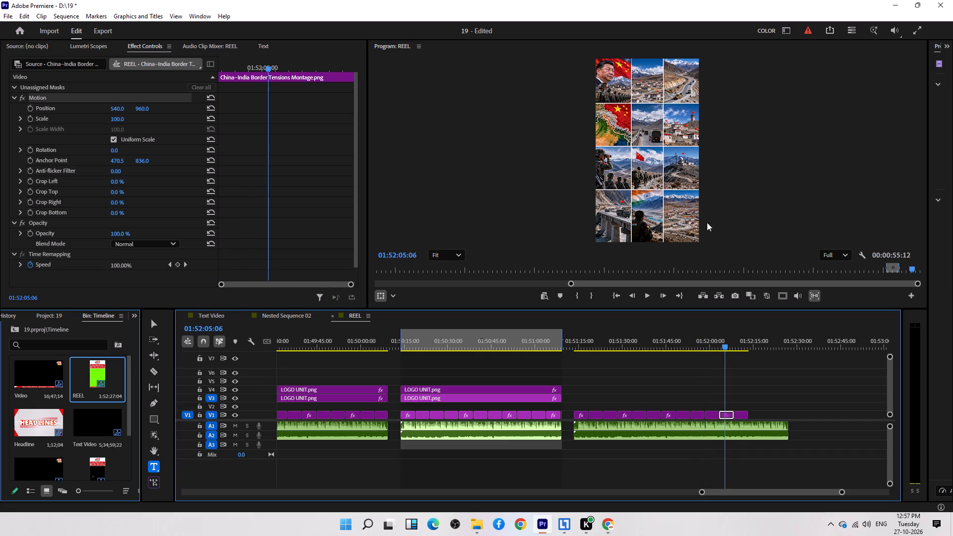
pyautogui.moveTo(702, 145); pyautogui.dragTo(723, 146)
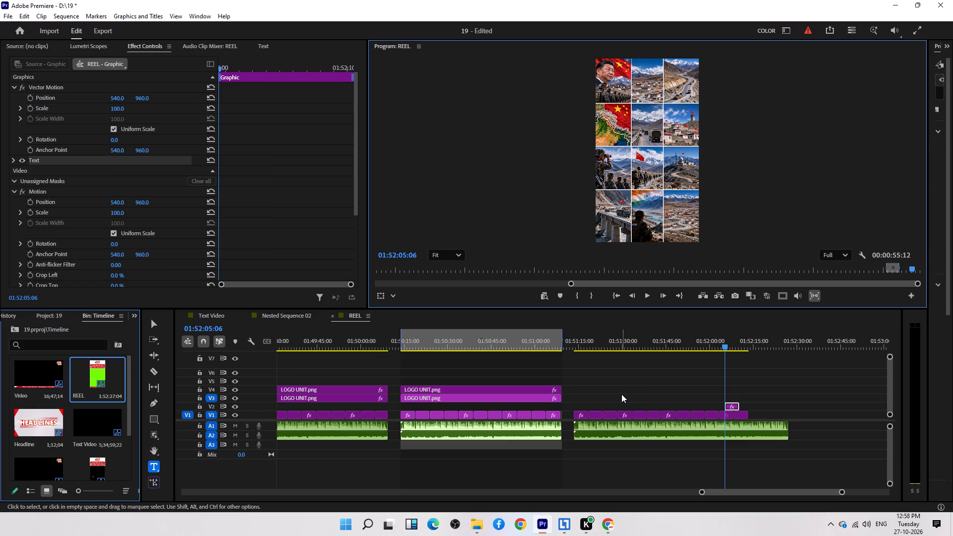
pyautogui.hotkey('ctrl', 'z')
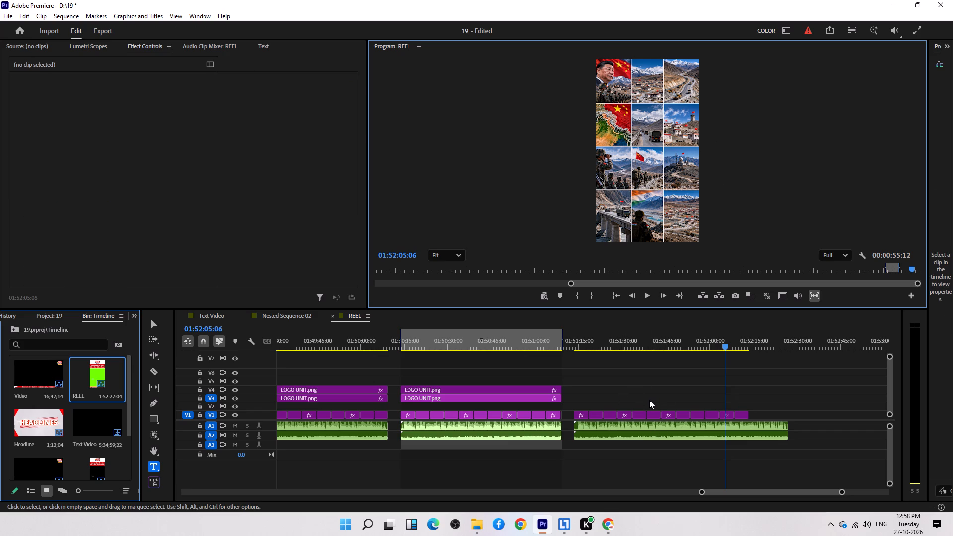
pyautogui.press('v')
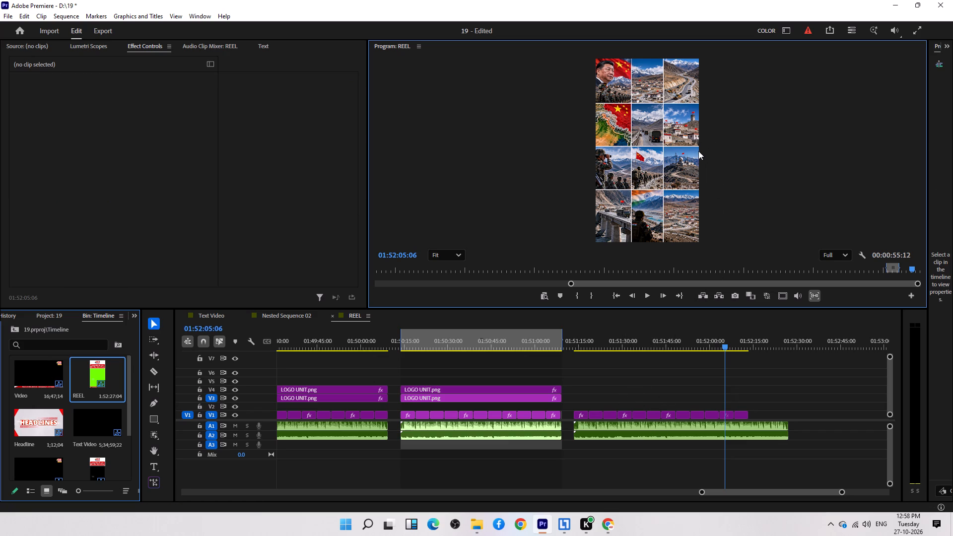
pyautogui.click(728, 415)
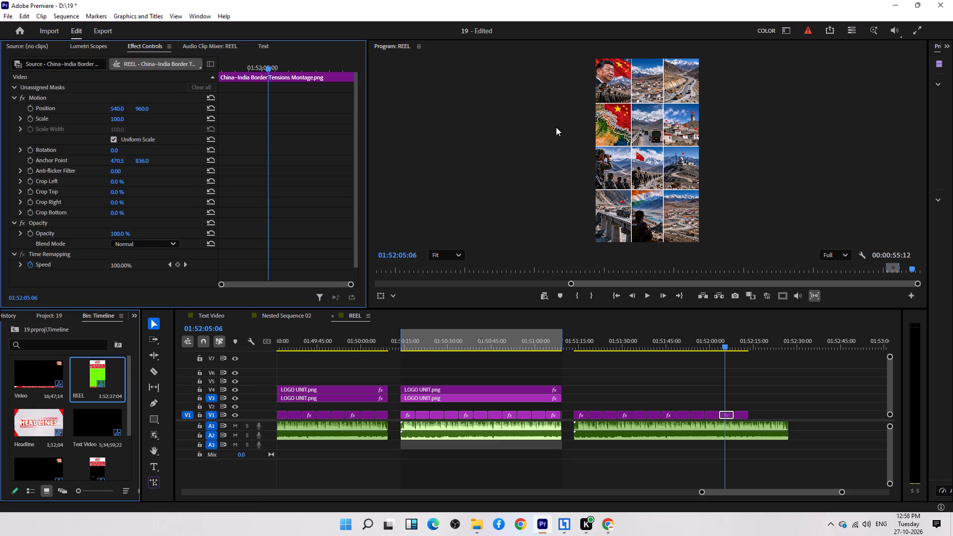
pyautogui.click(78, 107)
pyautogui.moveTo(702, 149); pyautogui.dragTo(932, 206)
pyautogui.moveTo(782, 195); pyautogui.dragTo(781, 144)
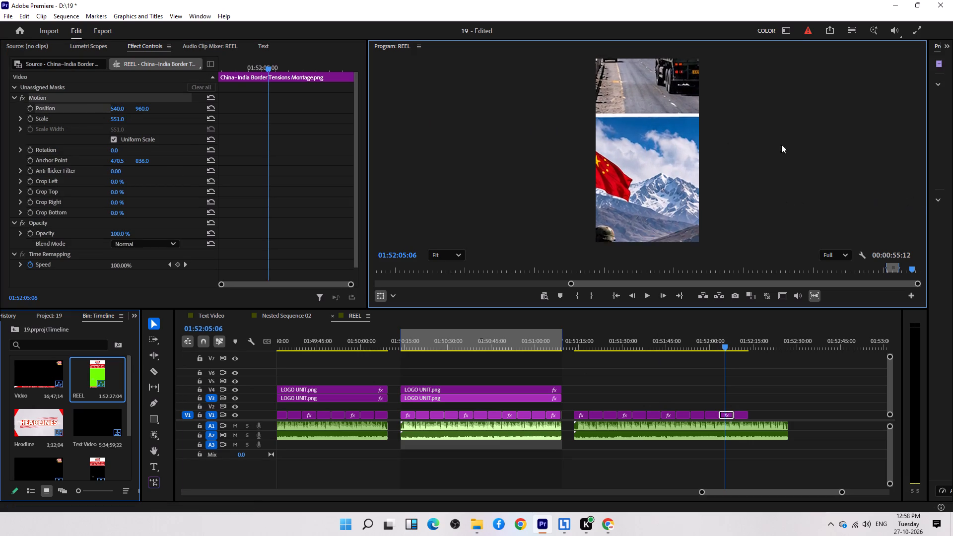
pyautogui.moveTo(781, 144); pyautogui.dragTo(802, 43)
pyautogui.moveTo(752, 213); pyautogui.dragTo(746, 35)
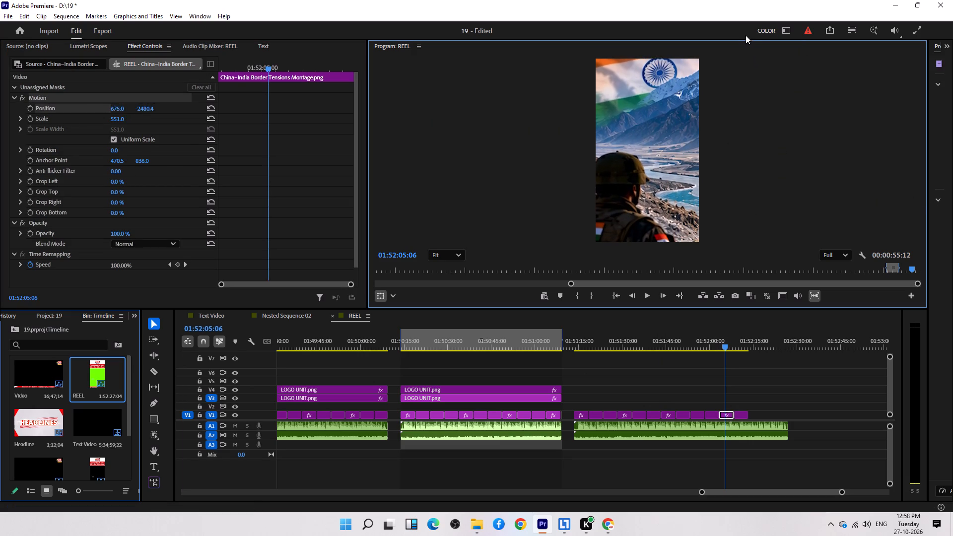
pyautogui.moveTo(746, 35); pyautogui.dragTo(742, 31)
# Reframe the twelfth montage clip to fill the frame with the valley village and winding road panel, at a scale of about 452.
pyautogui.click(740, 336)
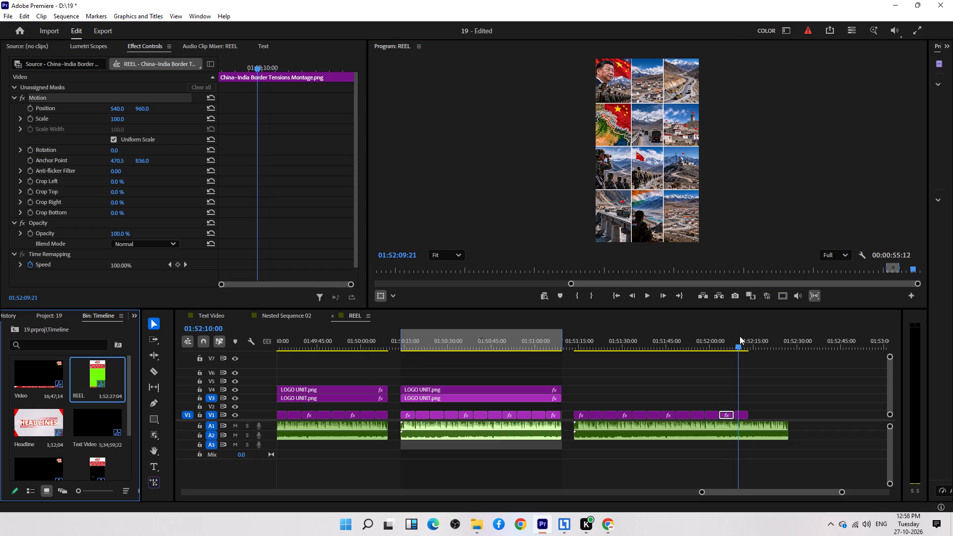
pyautogui.moveTo(698, 151); pyautogui.dragTo(881, 219)
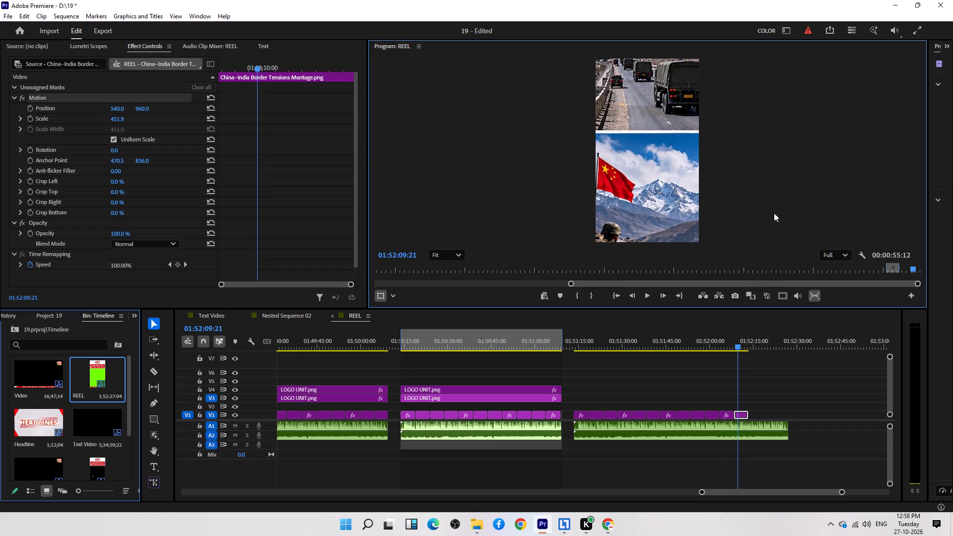
pyautogui.moveTo(716, 180); pyautogui.dragTo(631, 48)
pyautogui.moveTo(724, 195); pyautogui.dragTo(675, 47)
pyautogui.click(835, 407)
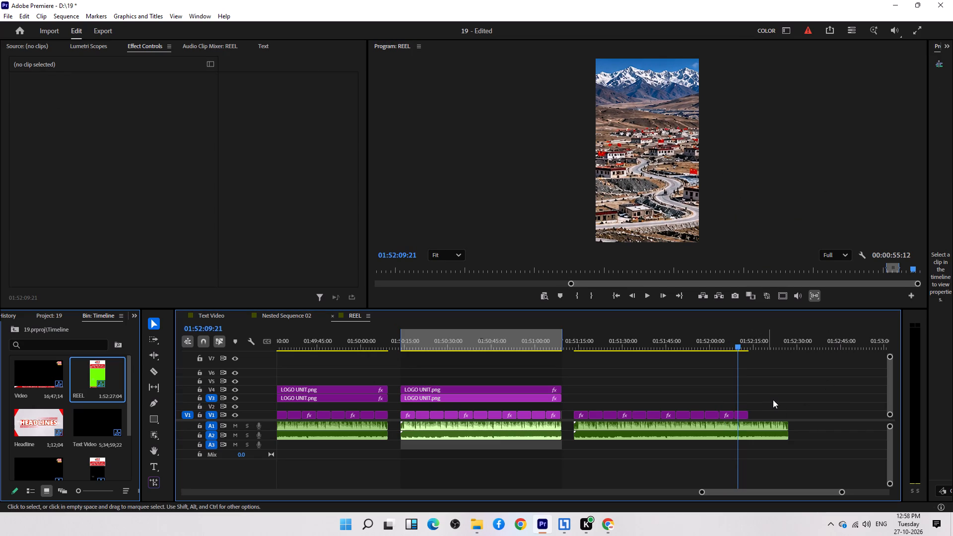
# Duplicate all the reframed montage clips directly after the last one, starting at 01:52:13:10.
pyautogui.press('Down')
pyautogui.moveTo(771, 402); pyautogui.dragTo(605, 417)
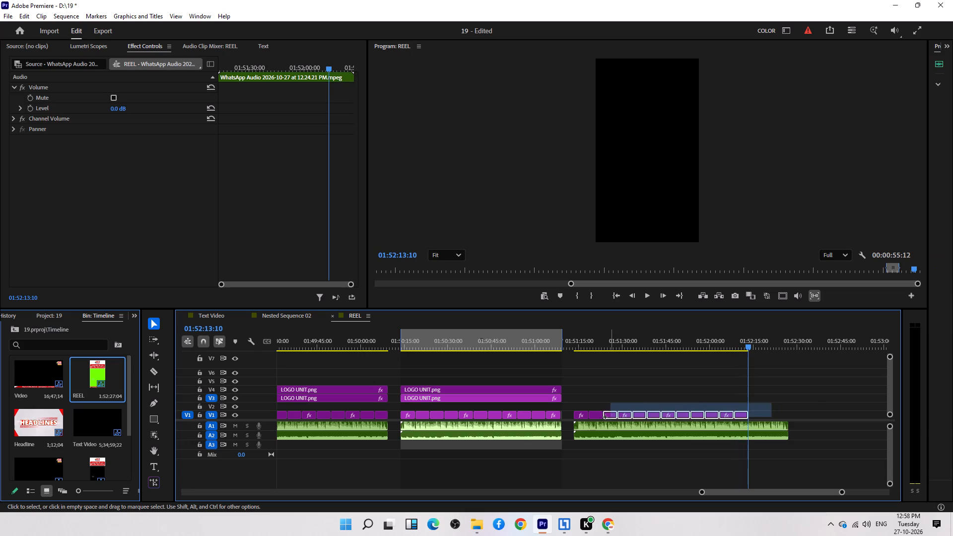
pyautogui.moveTo(605, 417); pyautogui.dragTo(580, 415)
pyautogui.hotkey('ctrl', 'c')
pyautogui.hotkey('ctrl', 'v')
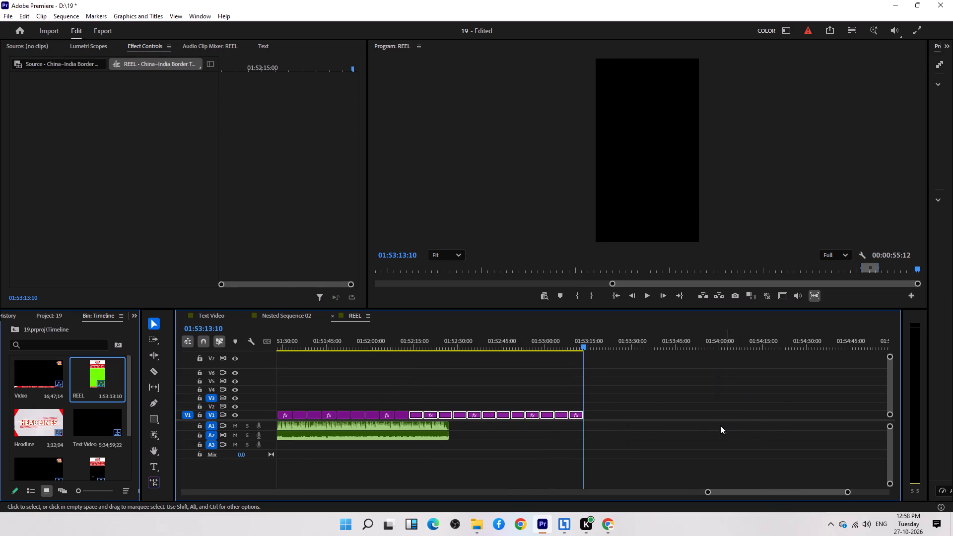
# Cut the duplicated montage clips at the end of the audio, 01:52:27:04, and delete everything beyond it.
pyautogui.press('Up')
pyautogui.press('Up')
pyautogui.press('Up')
pyautogui.press('Up')
pyautogui.press('Up')
pyautogui.press('Up')
pyautogui.press('Up')
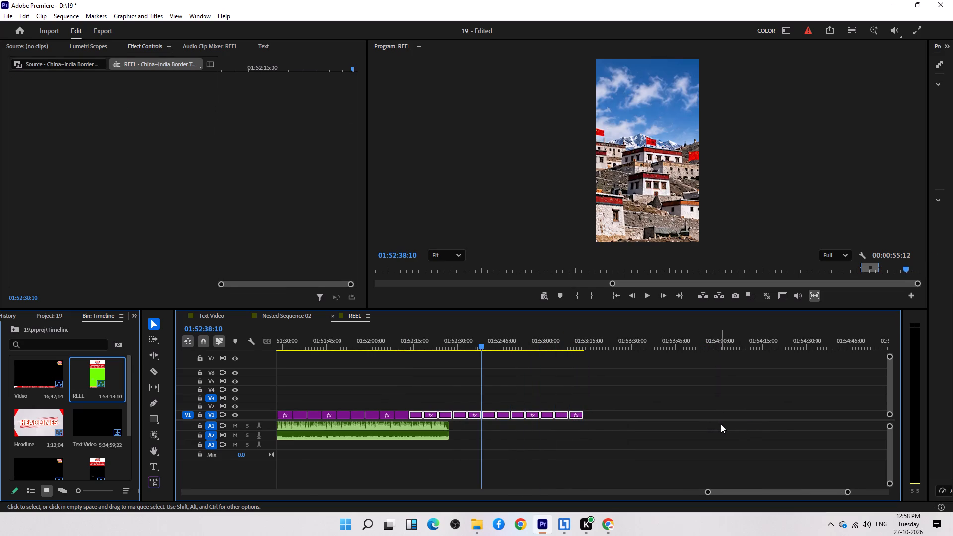
pyautogui.press('Up')
pyautogui.press('Up')
pyautogui.press('Up')
pyautogui.press('z')
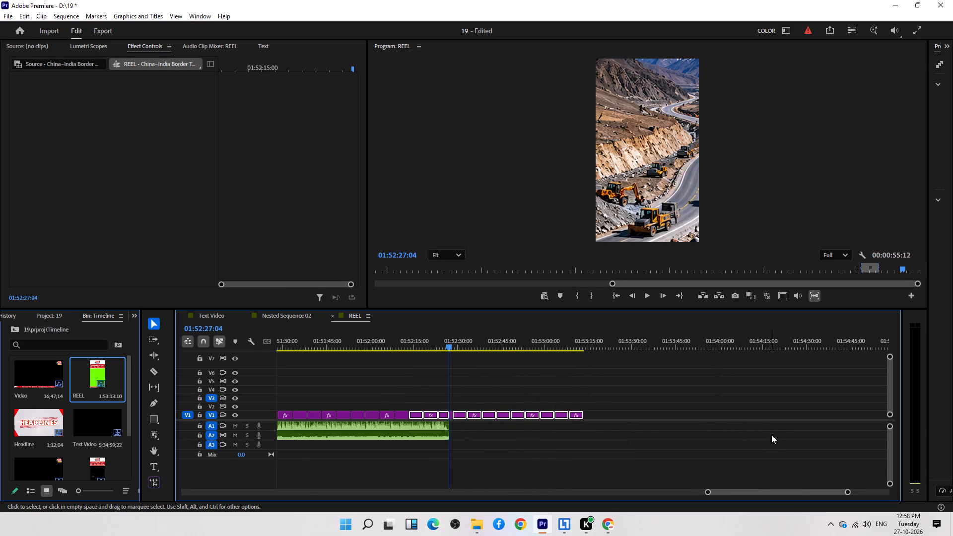
pyautogui.moveTo(640, 415); pyautogui.dragTo(451, 423)
pyautogui.press('Delete')
# Copy the two LOGO UNIT.png clips from the preceding reel to the start of this montage at 01:51:13:10.
pyautogui.press('Up')
pyautogui.press('Up')
pyautogui.press('Up')
pyautogui.press('Up')
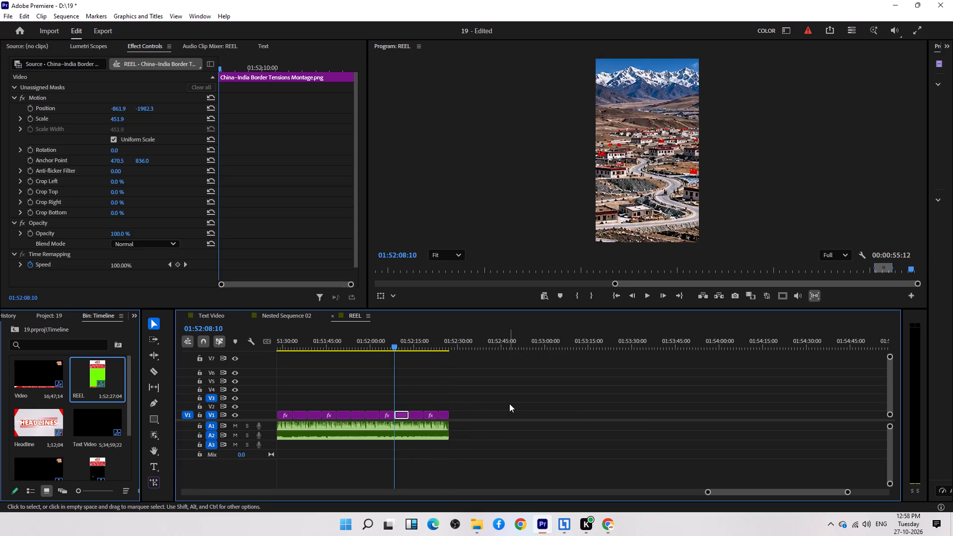
pyautogui.press('Up')
pyautogui.press('Up')
pyautogui.press('Up')
pyautogui.press('Up')
pyautogui.press('Up')
pyautogui.press('Up')
pyautogui.press('Up')
pyautogui.press('Up')
pyautogui.press('Up')
pyautogui.press('Up')
pyautogui.press('Up')
pyautogui.press('Up')
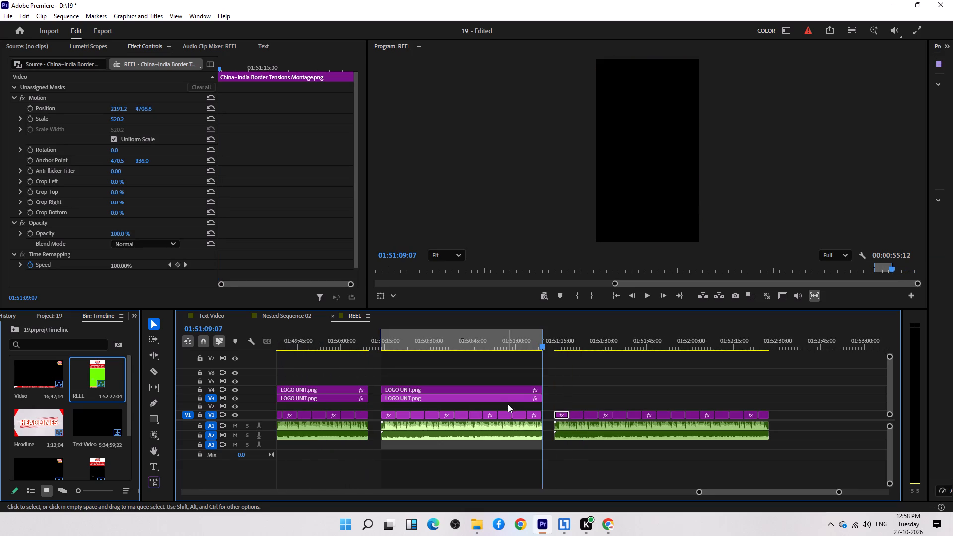
pyautogui.press('Down')
pyautogui.moveTo(494, 370); pyautogui.dragTo(503, 391)
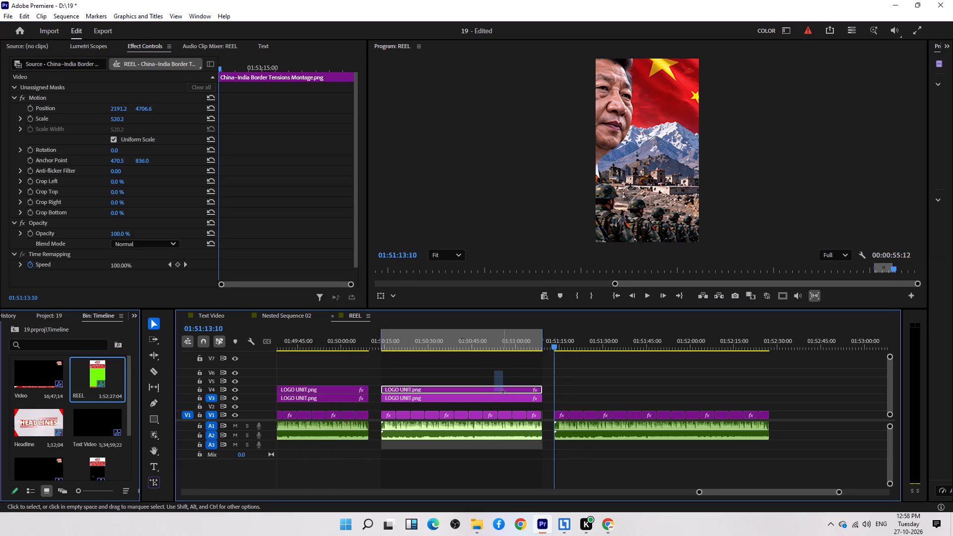
pyautogui.moveTo(503, 391); pyautogui.dragTo(504, 400)
pyautogui.hotkey('ctrl', 'c')
pyautogui.hotkey('ctrl', 'v')
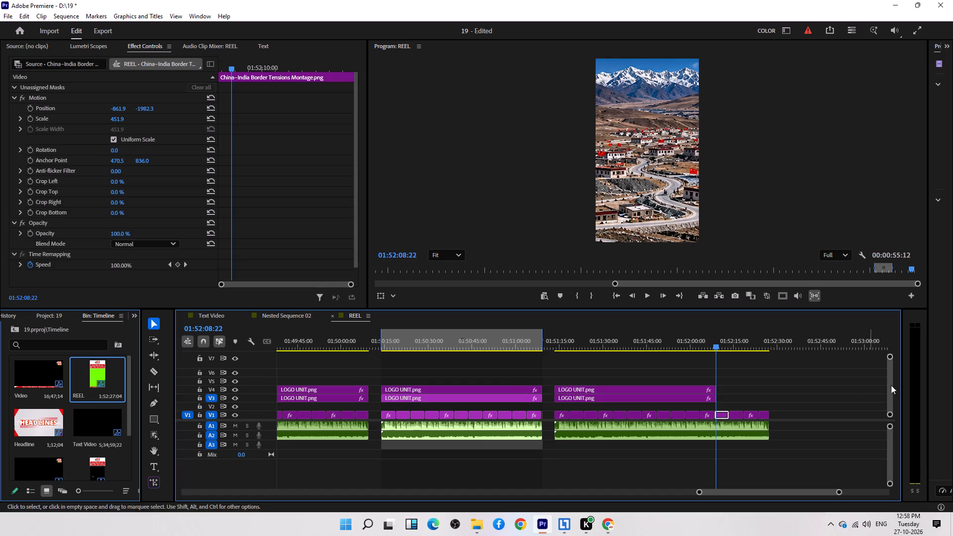
# Extend both pasted LOGO UNIT.png clips to the end of the montage and audio.
pyautogui.moveTo(770, 372); pyautogui.dragTo(701, 395)
pyautogui.moveTo(715, 392); pyautogui.dragTo(753, 395)
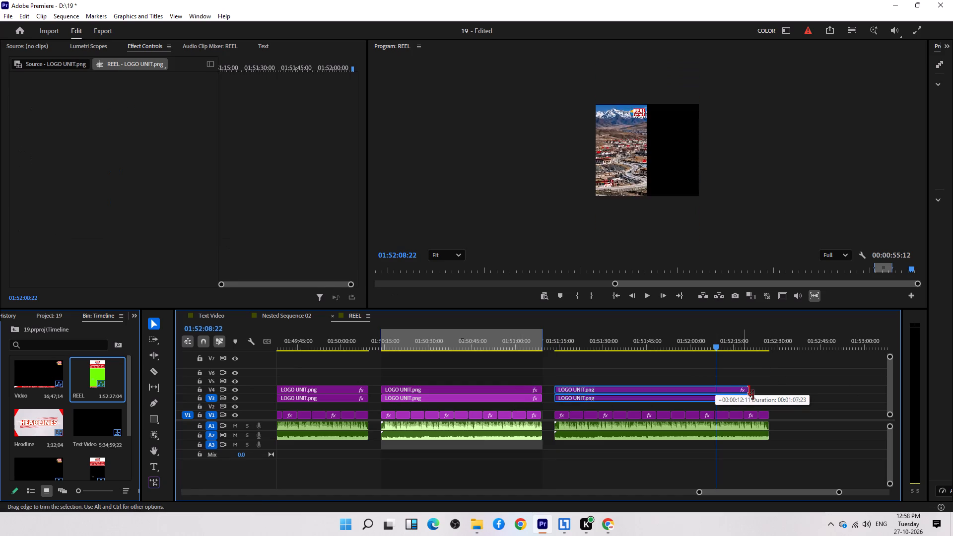
pyautogui.moveTo(753, 395); pyautogui.dragTo(767, 398)
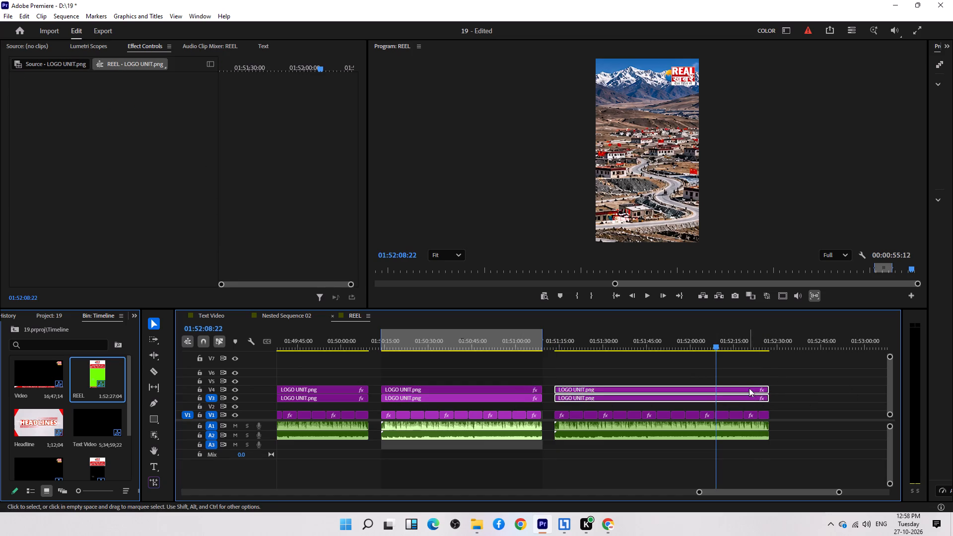
pyautogui.moveTo(790, 374); pyautogui.dragTo(559, 446)
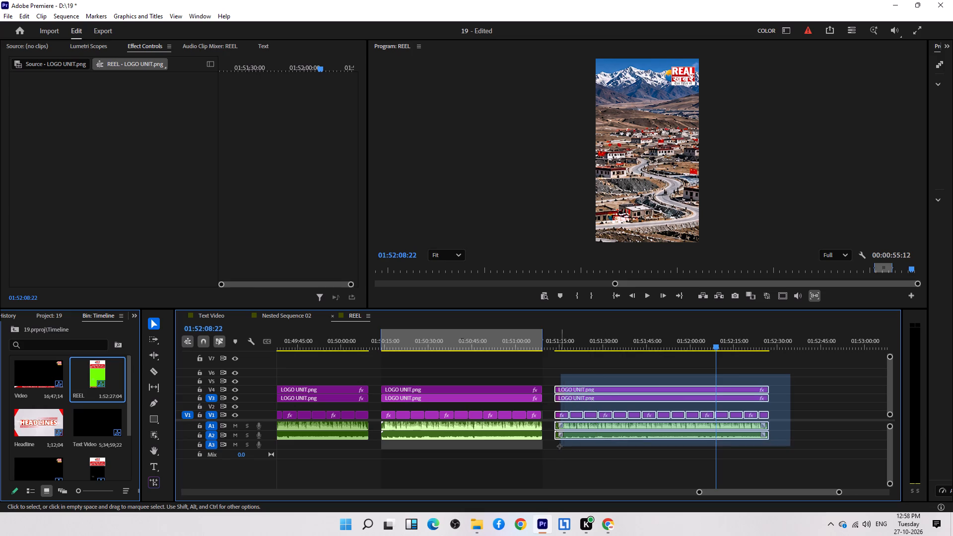
pyautogui.moveTo(559, 446); pyautogui.dragTo(550, 446)
pyautogui.press('/')
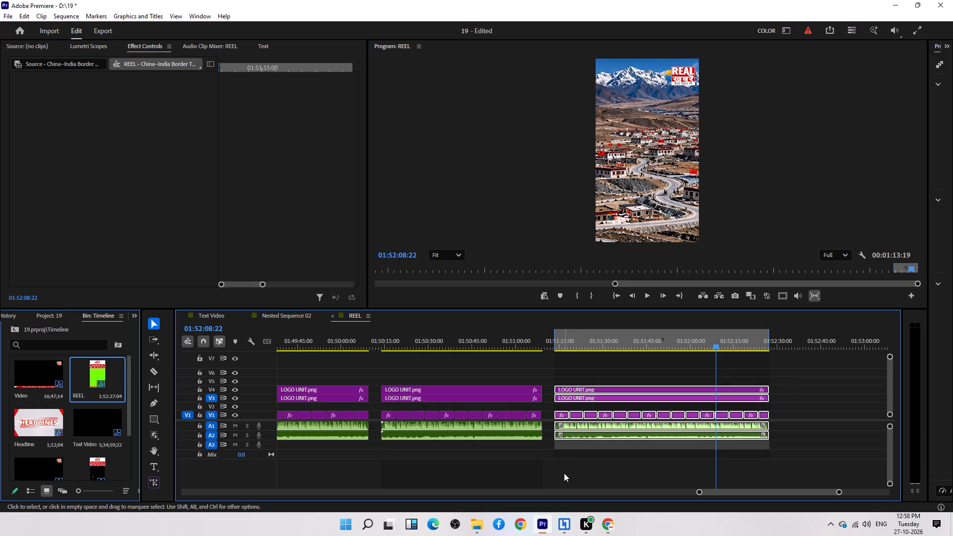
pyautogui.hotkey('ctrl', 'm')
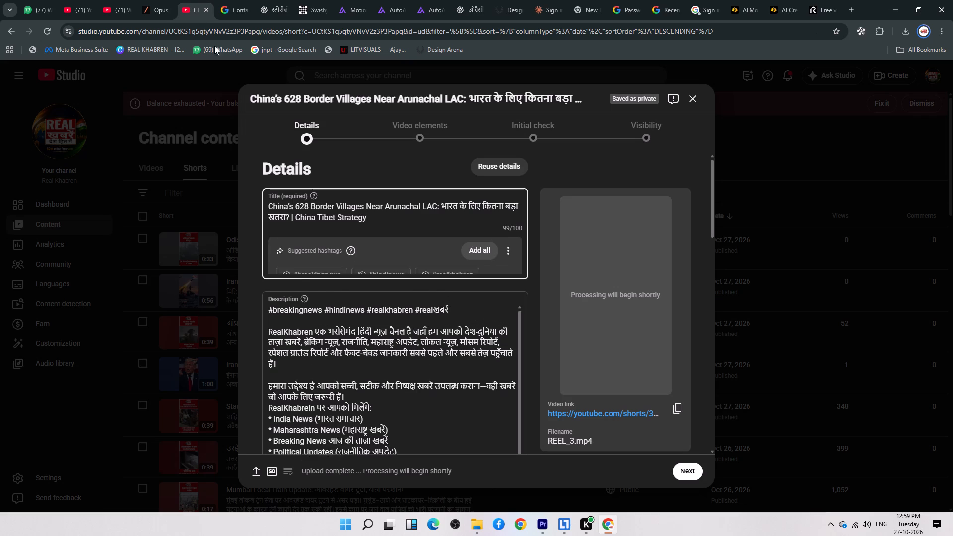
# Paste the copied China border villages title at the top of the video description and mark the video as not made for kids.
pyautogui.click(269, 329)
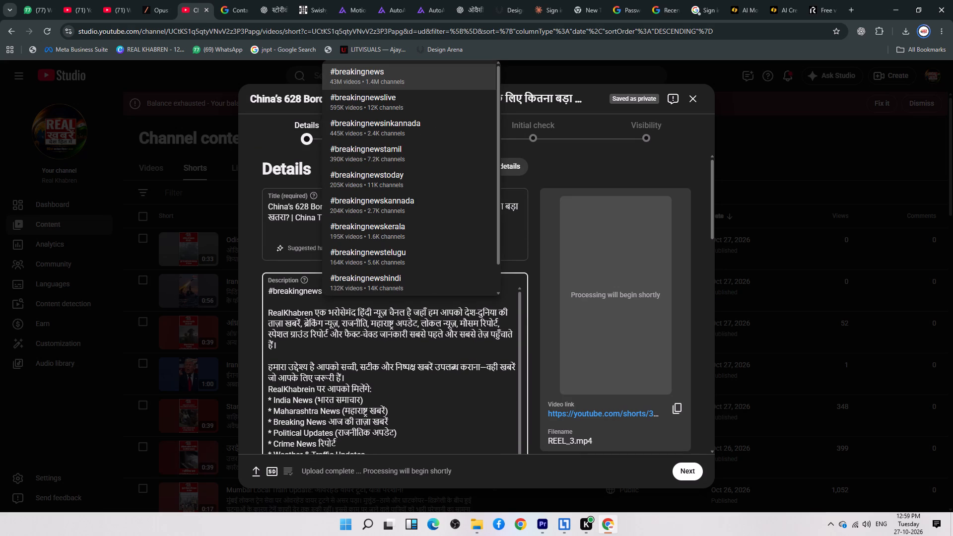
pyautogui.hotkey('ctrl', 'v')
pyautogui.scroll(-8, 572, 410)
pyautogui.click(597, 445)
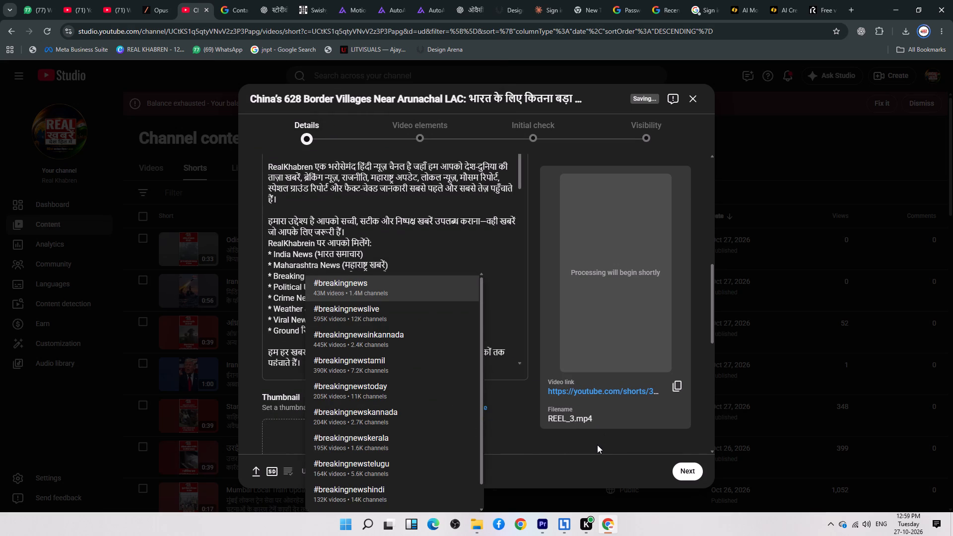
pyautogui.scroll(-7, 458, 426)
pyautogui.click(305, 405)
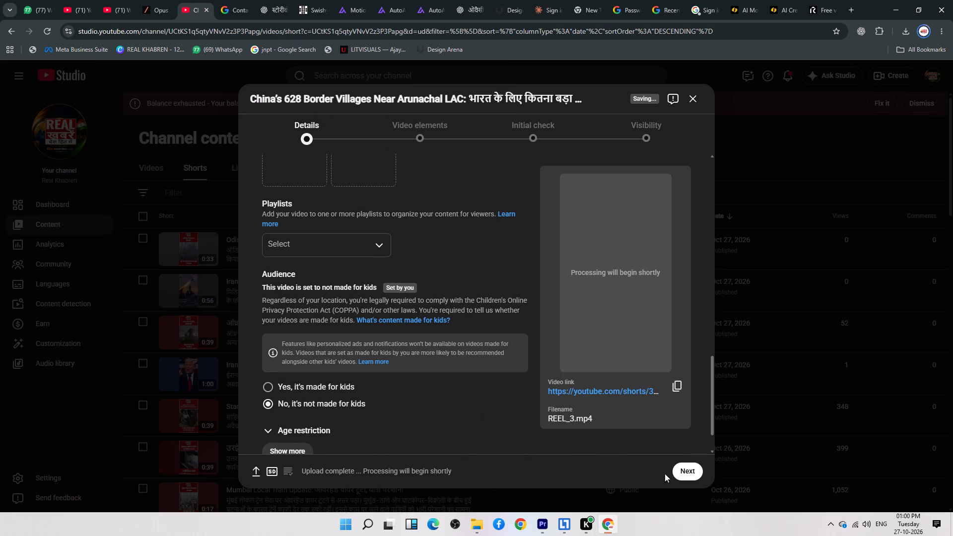
# Advance to the Visibility stage, set the REEL_3 video to Public and publish it.
pyautogui.tripleClick(683, 472)
pyautogui.click(317, 295)
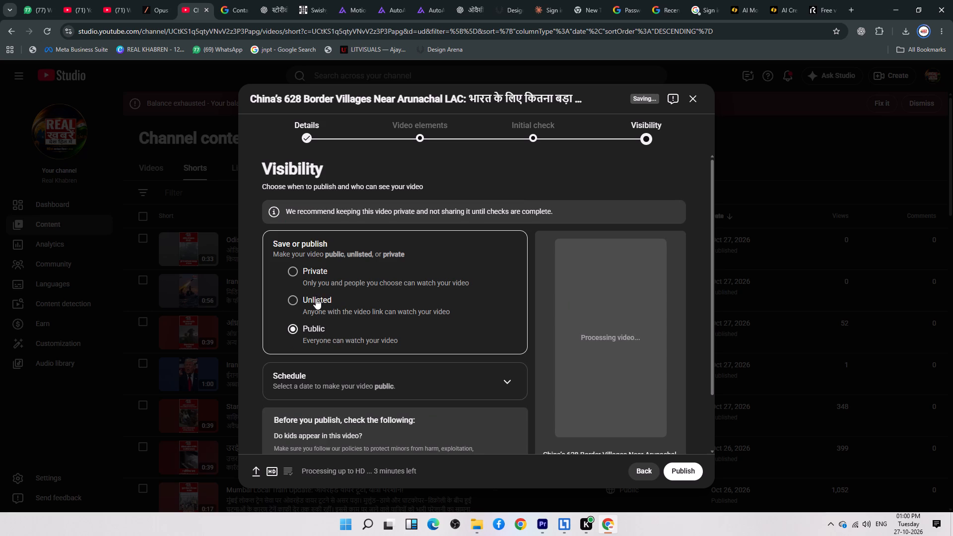
pyautogui.click(684, 476)
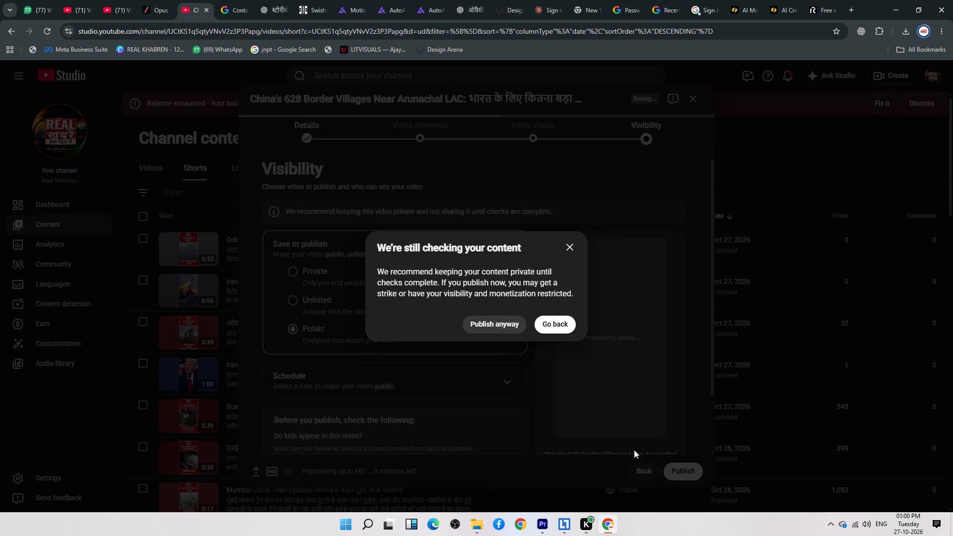
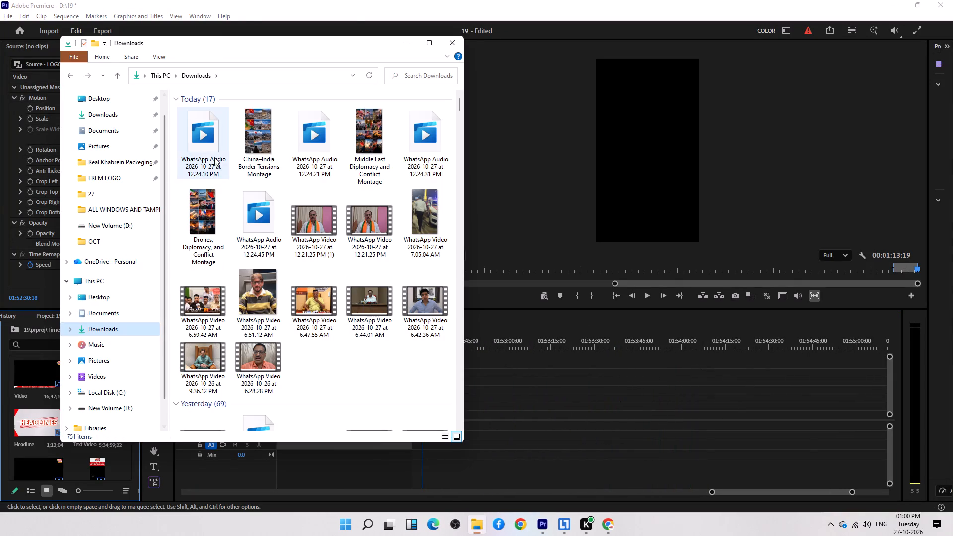
# Add the WhatsApp Audio 2026-10-27 at 12.24.10 PM file from Downloads to track A1 of the REEL sequence, starting at 01:52:30:18.
pyautogui.moveTo(202, 151); pyautogui.dragTo(479, 427)
pyautogui.click(524, 405)
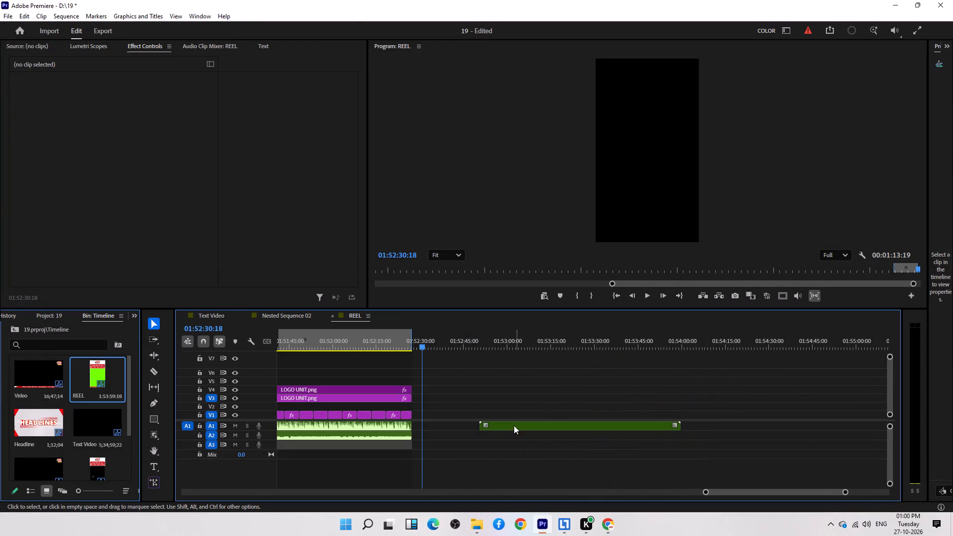
pyautogui.moveTo(511, 428); pyautogui.dragTo(453, 426)
# Copy the previous reel's news music clip onto A2 beneath the new WhatsApp audio and trim its end to 01:53:40:02, matching that audio.
pyautogui.click(385, 438)
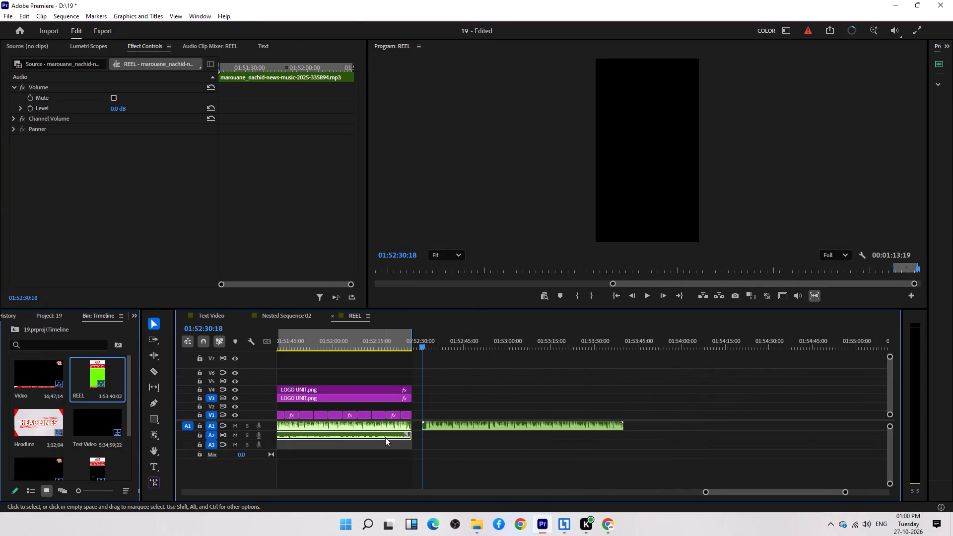
pyautogui.hotkey('ctrl', 'c')
pyautogui.hotkey('ctrl', 'v')
pyautogui.press('Up')
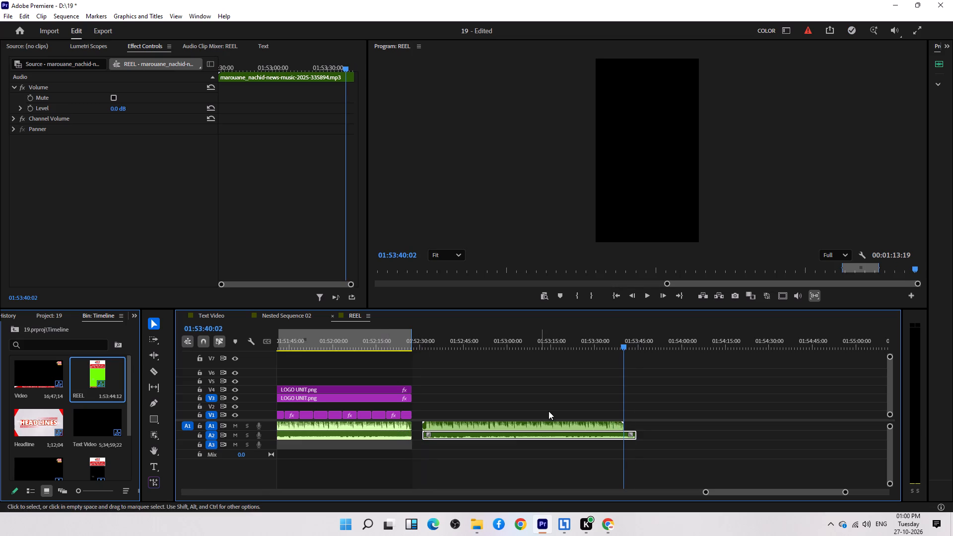
pyautogui.moveTo(655, 427); pyautogui.dragTo(635, 441)
pyautogui.click(635, 441)
pyautogui.moveTo(639, 437); pyautogui.dragTo(634, 437)
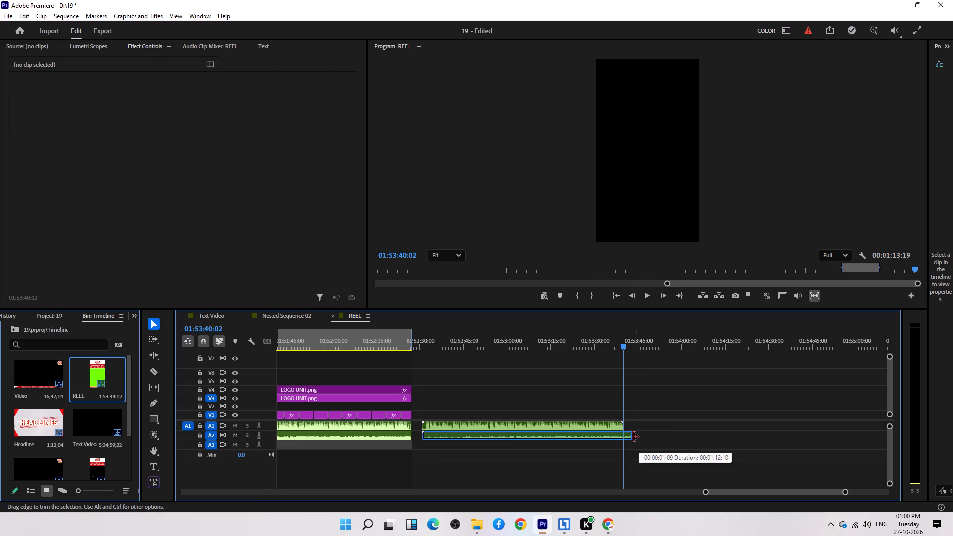
pyautogui.moveTo(634, 437); pyautogui.dragTo(627, 437)
pyautogui.click(631, 435)
pyautogui.press('Up')
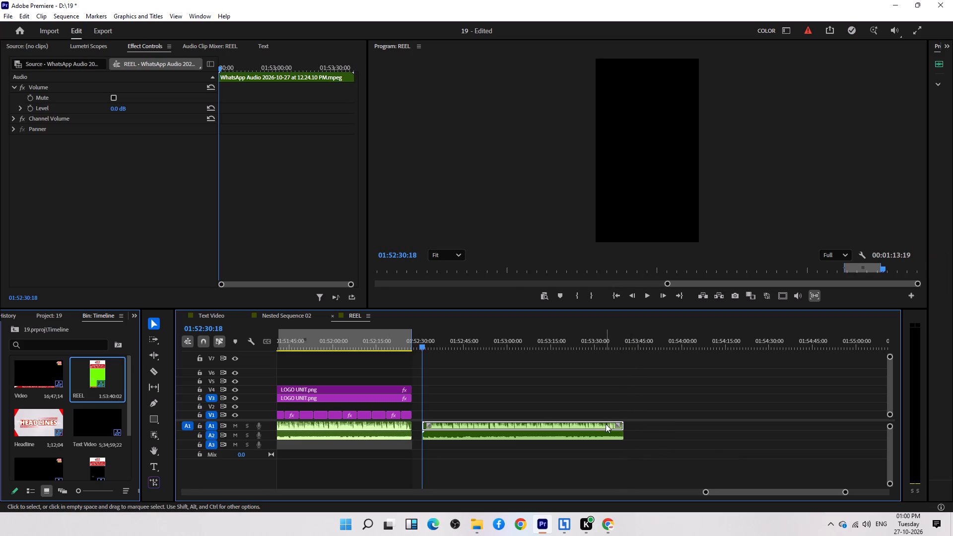